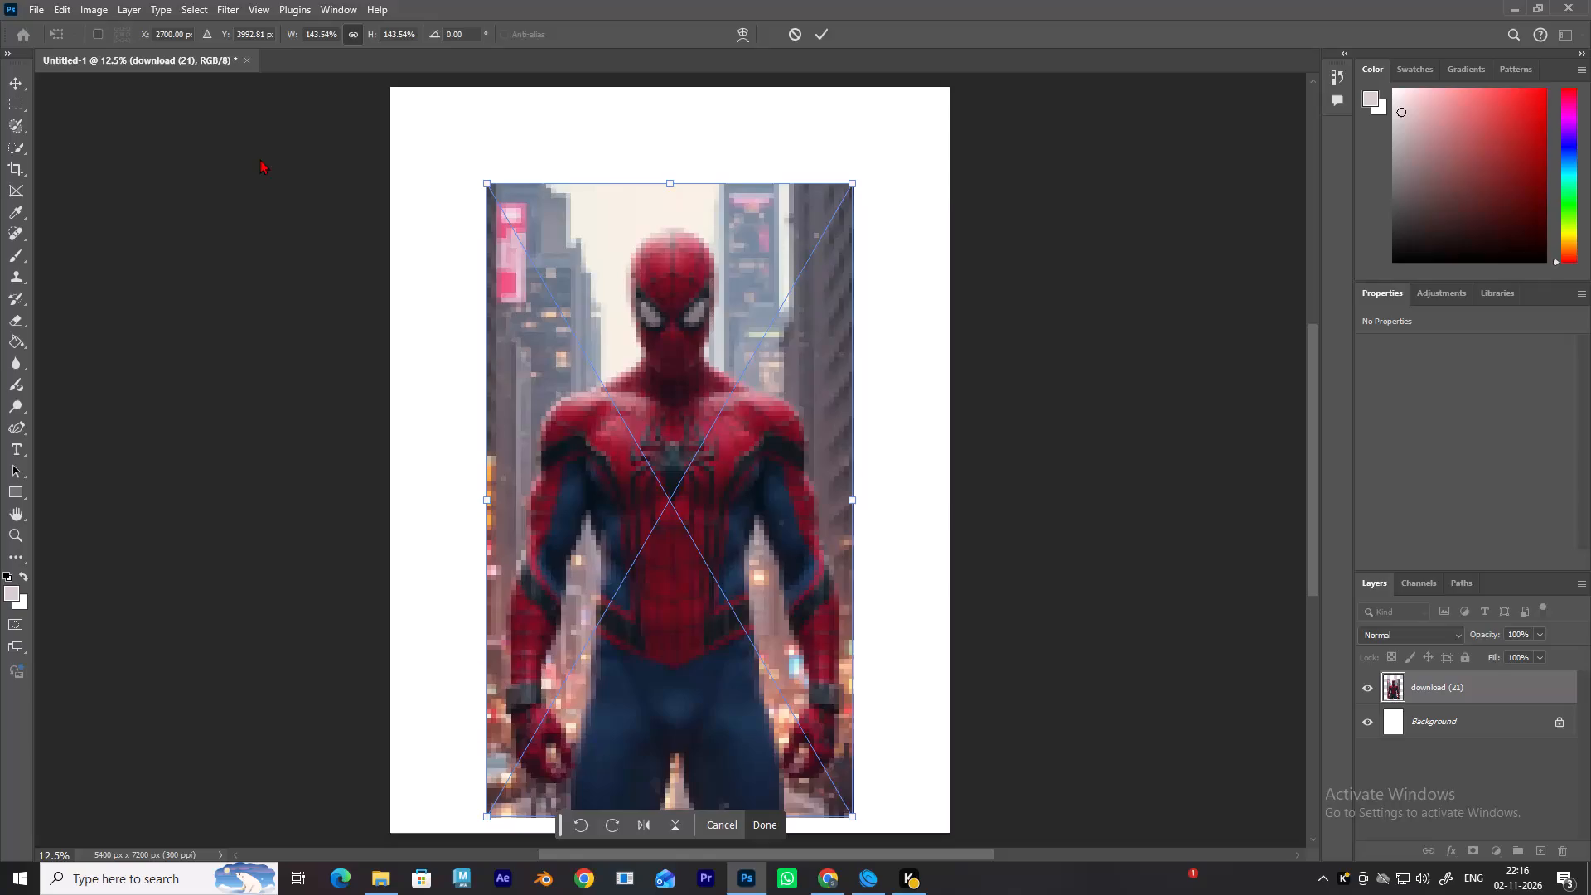
Commit the placement of the Spider-Man image on the canvas at its current size.
click(272, 229)
click(575, 347)
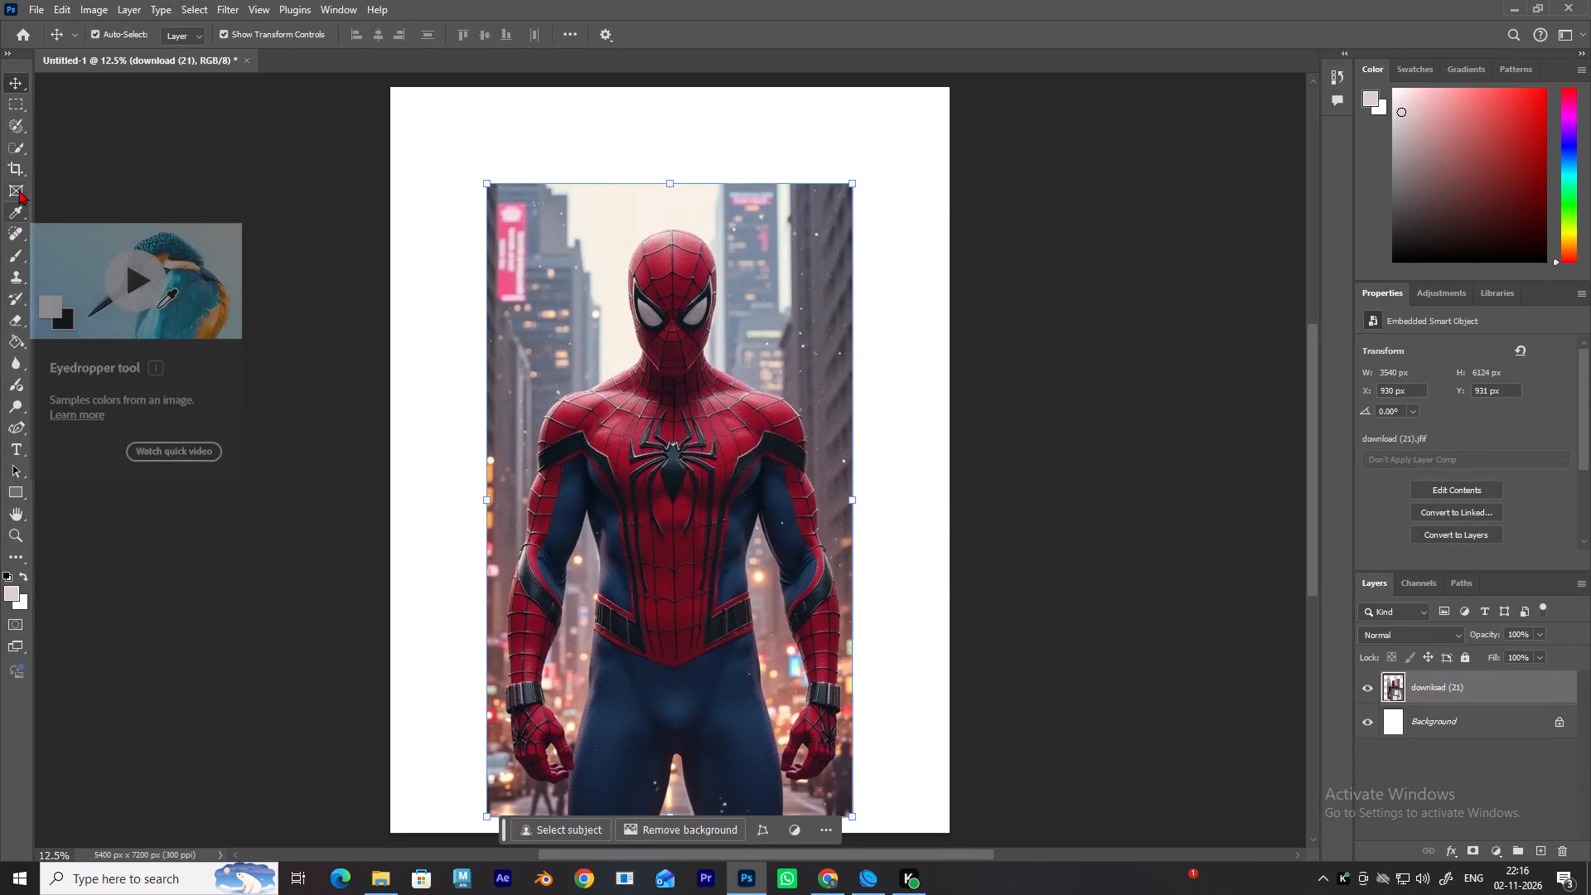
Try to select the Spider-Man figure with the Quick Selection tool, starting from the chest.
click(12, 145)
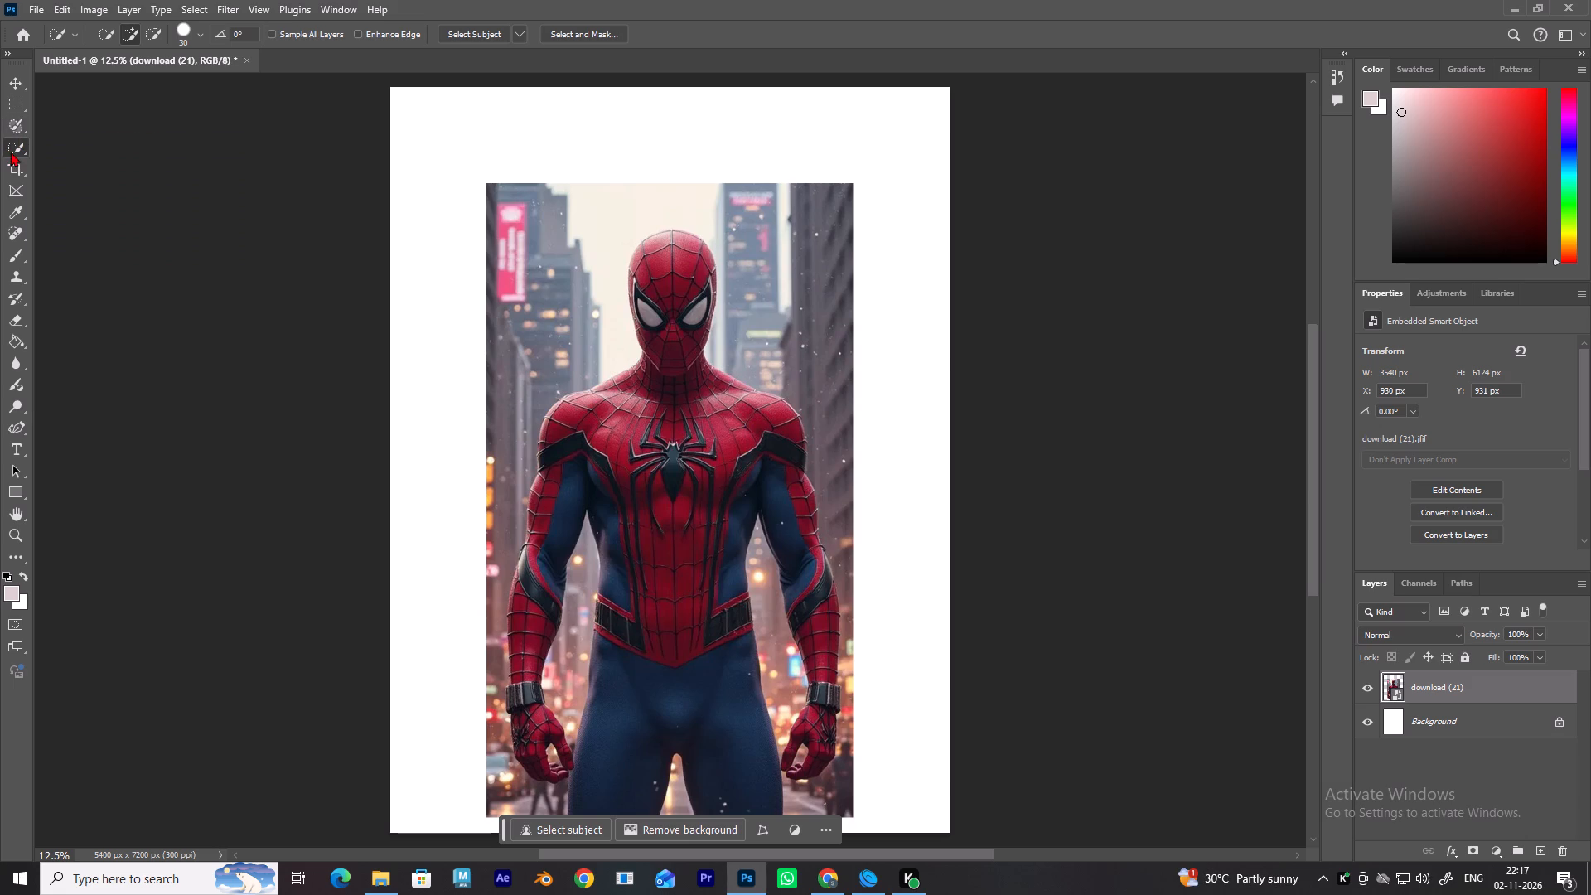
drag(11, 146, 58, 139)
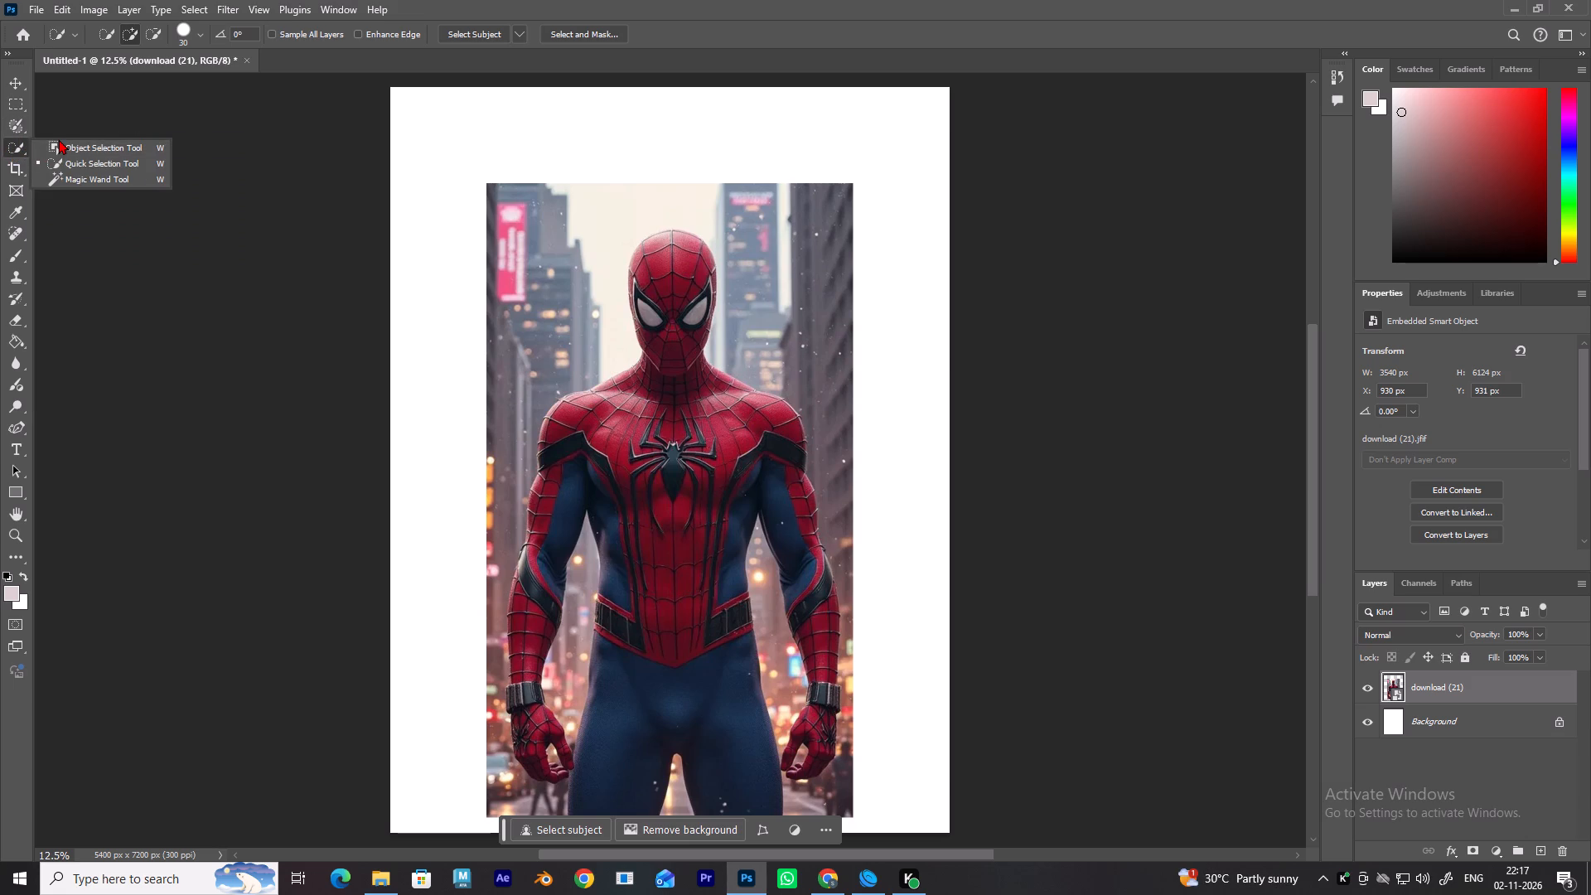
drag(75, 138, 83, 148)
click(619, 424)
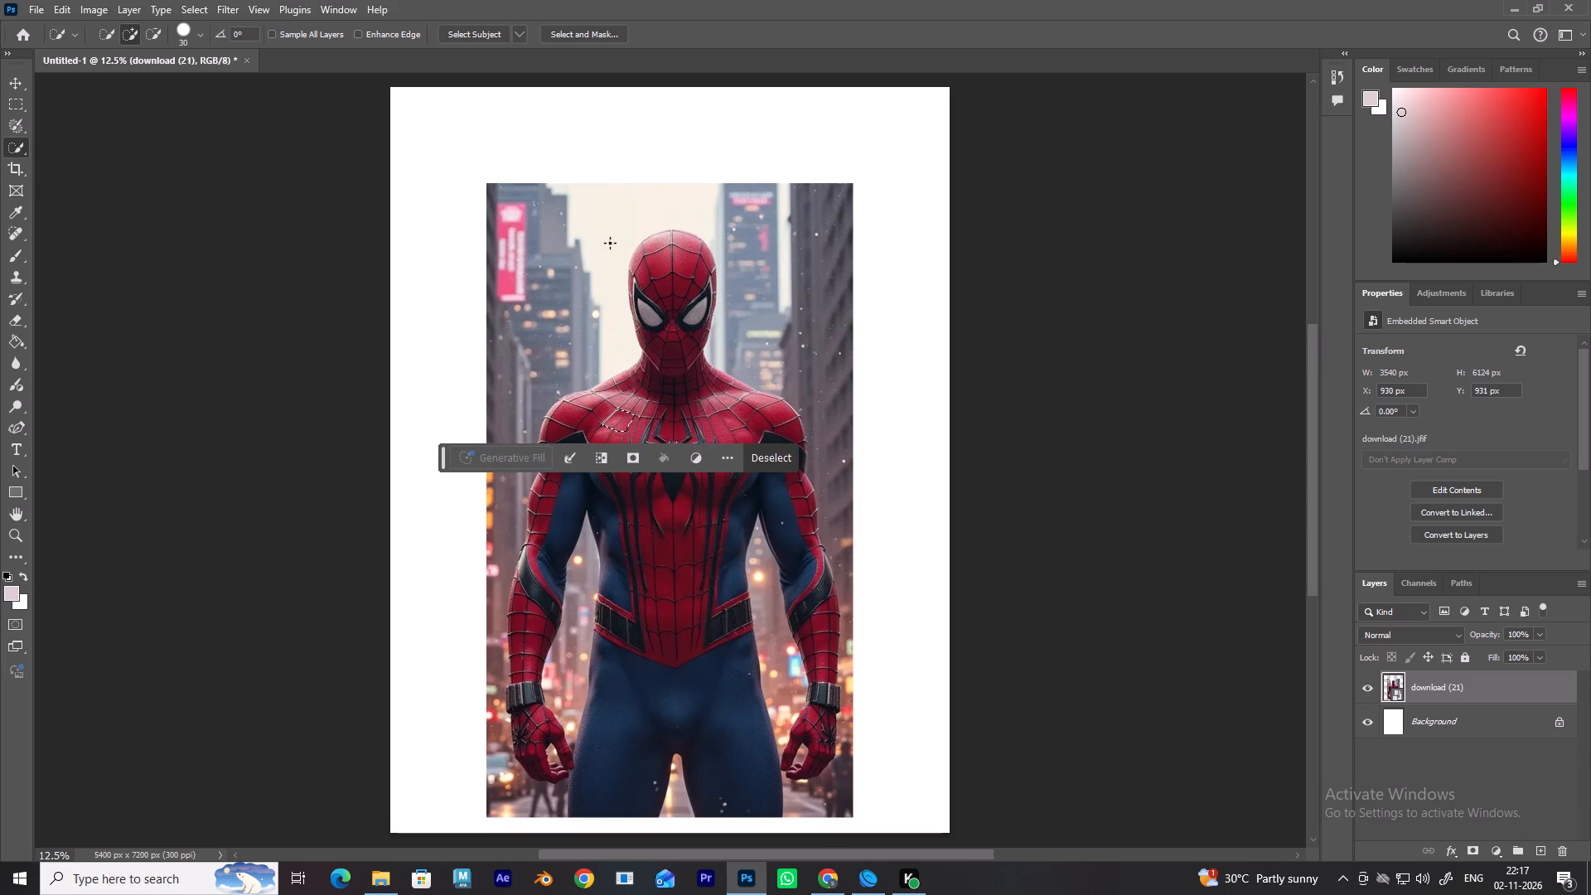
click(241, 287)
Select the whole Spider-Man figure with the Object Selection tool and add a layer mask that hides the city background.
drag(17, 147, 33, 149)
drag(33, 149, 69, 152)
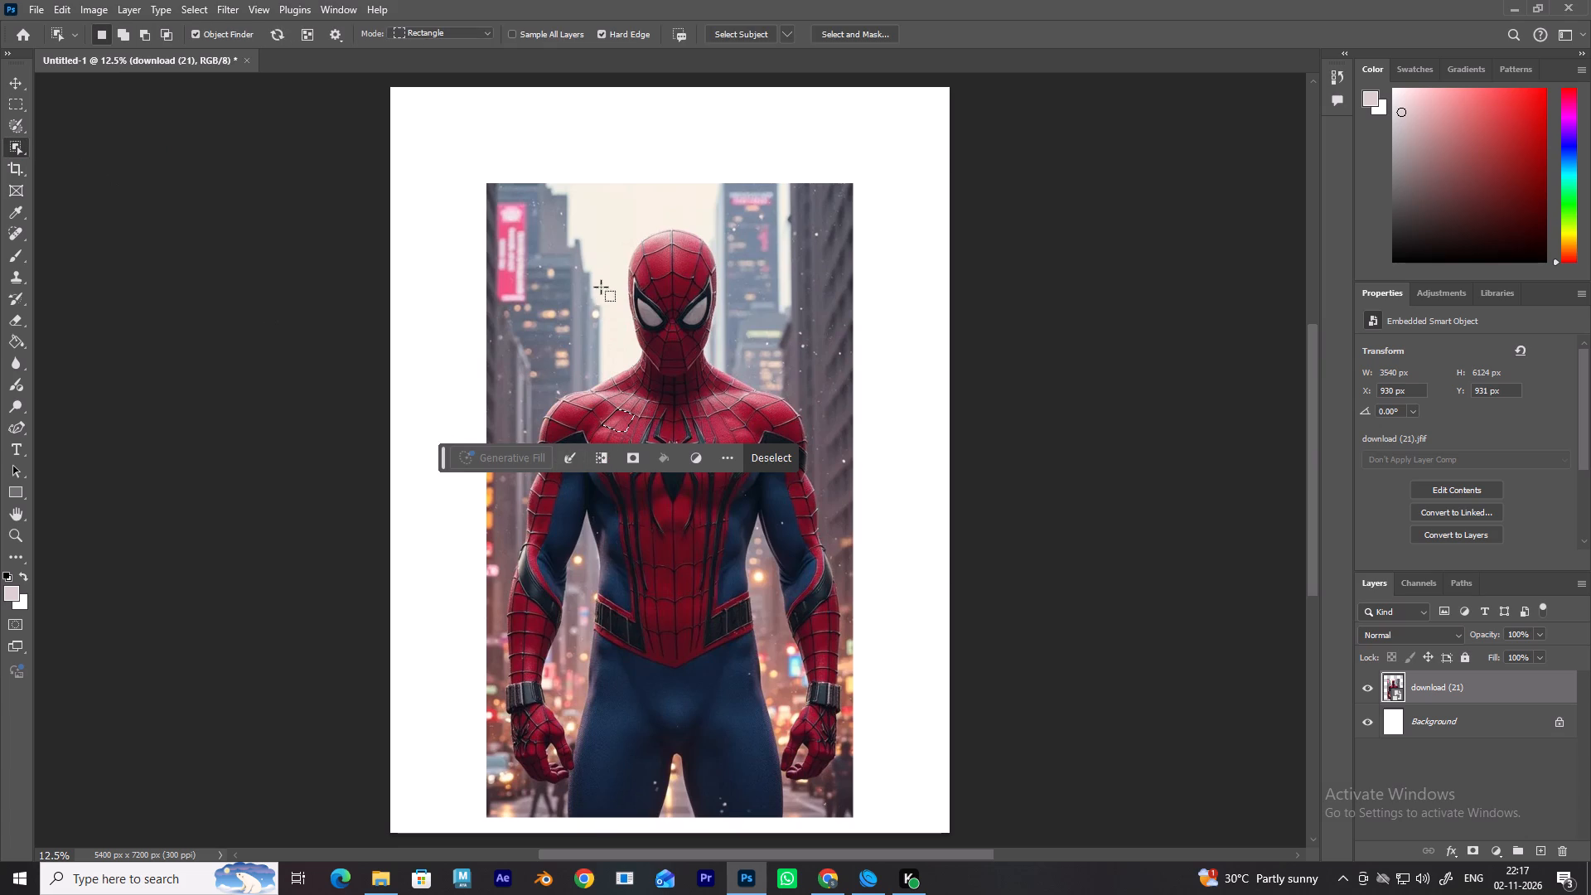
drag(519, 197, 841, 844)
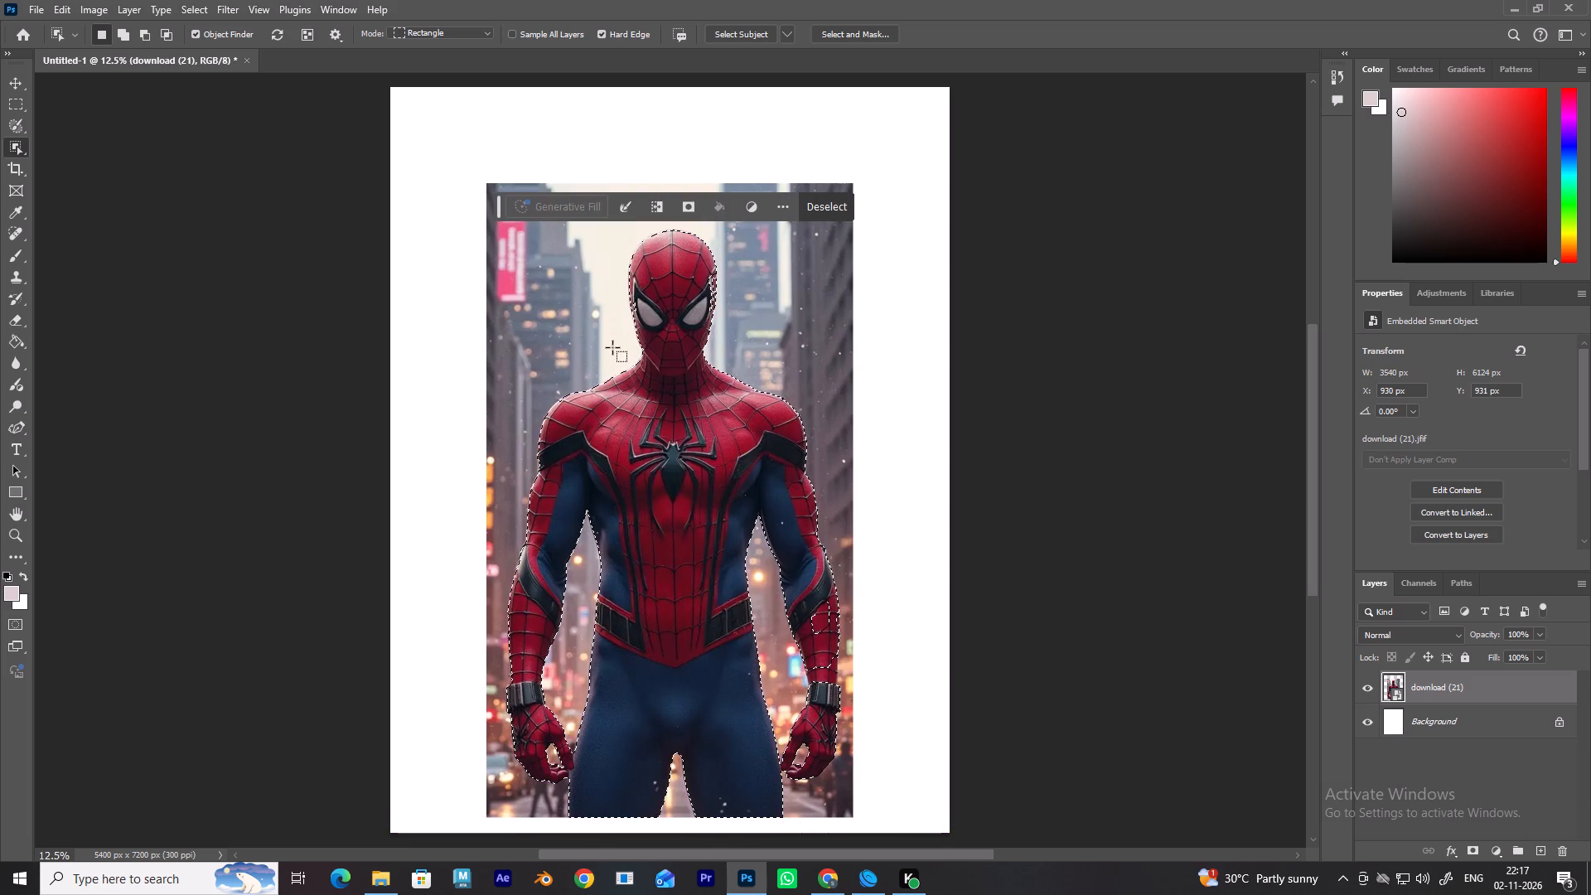
click(708, 298)
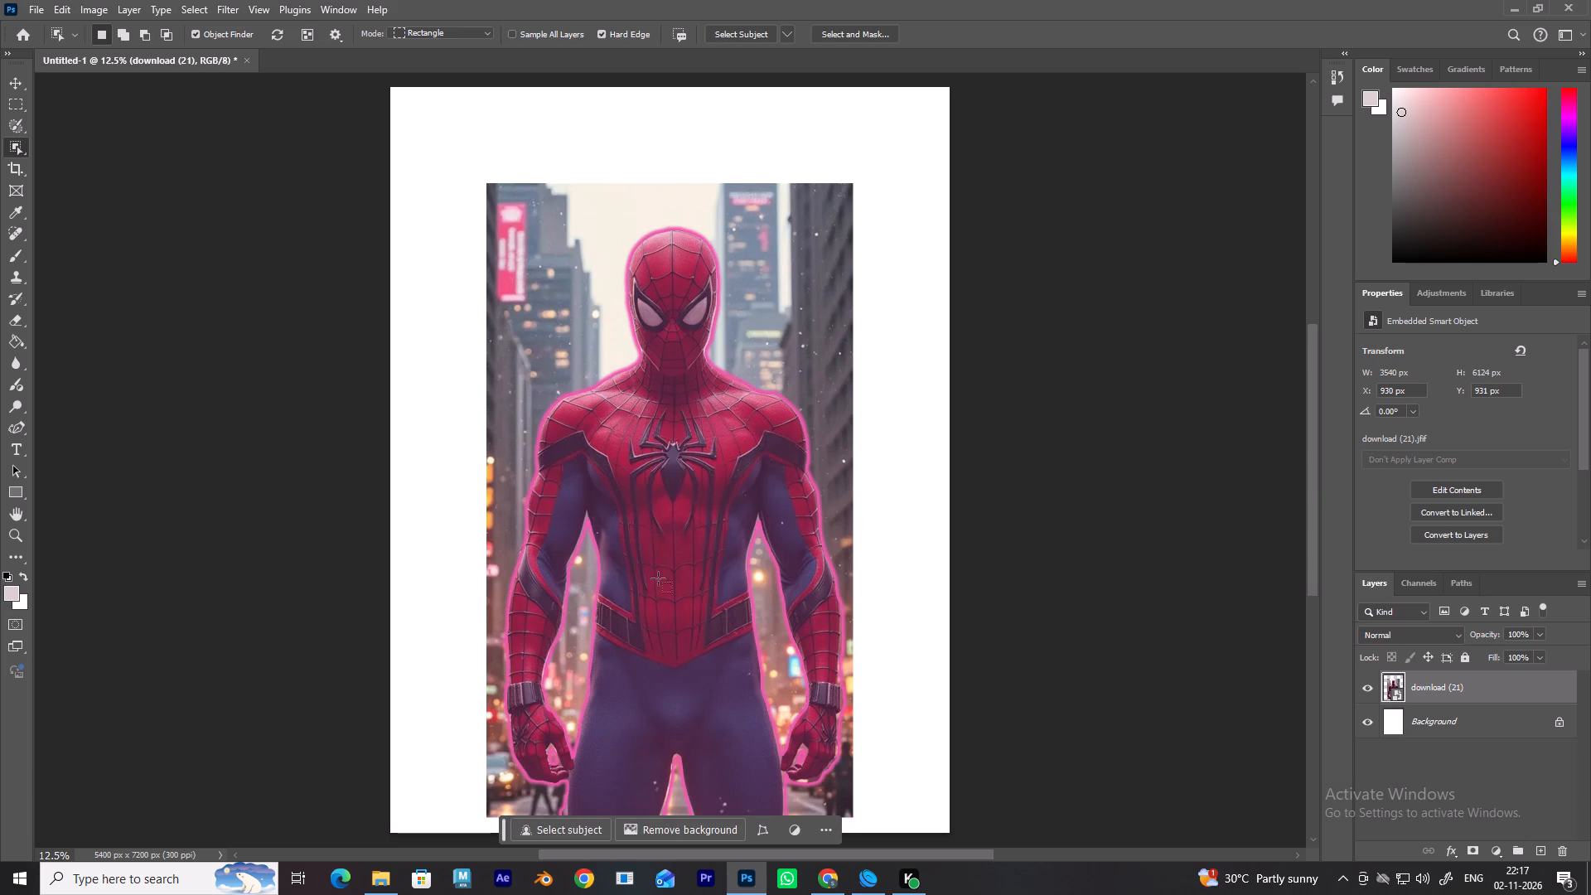
click(654, 551)
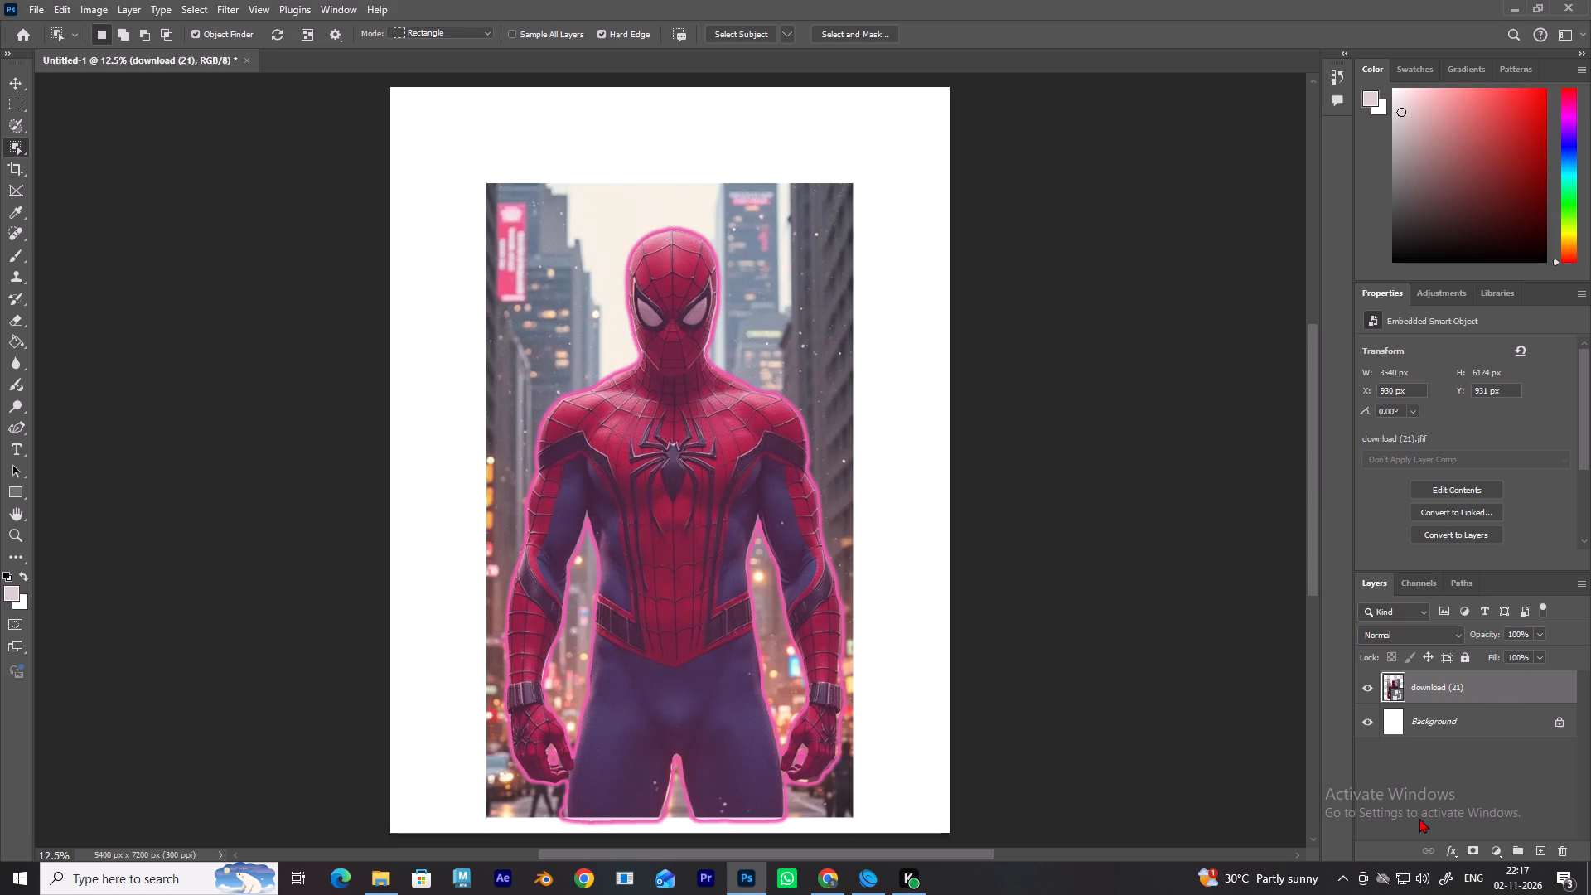
click(1475, 851)
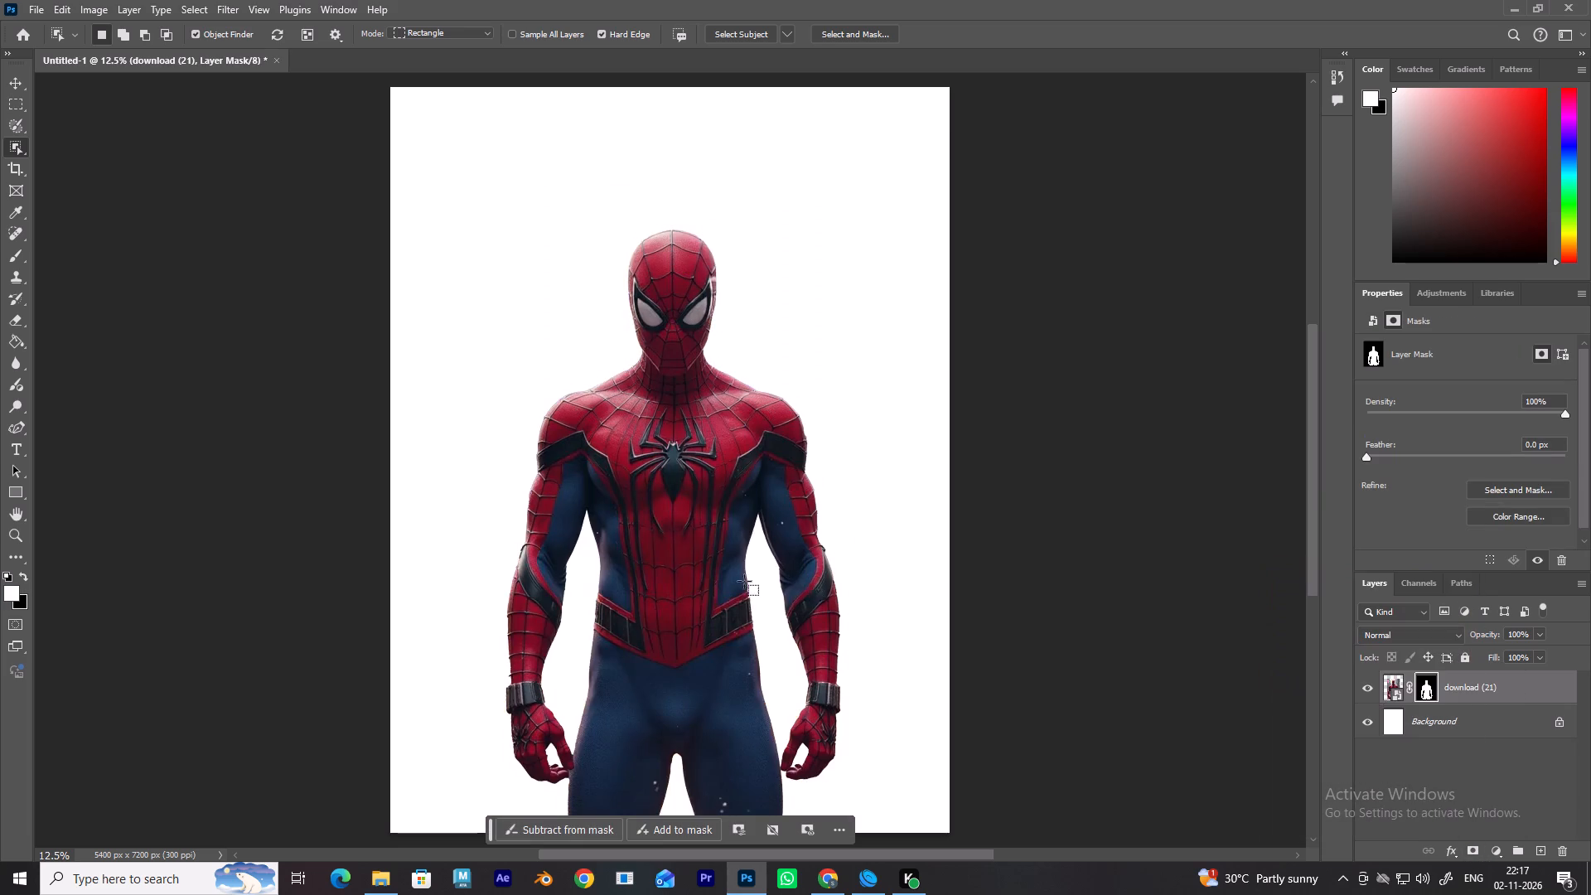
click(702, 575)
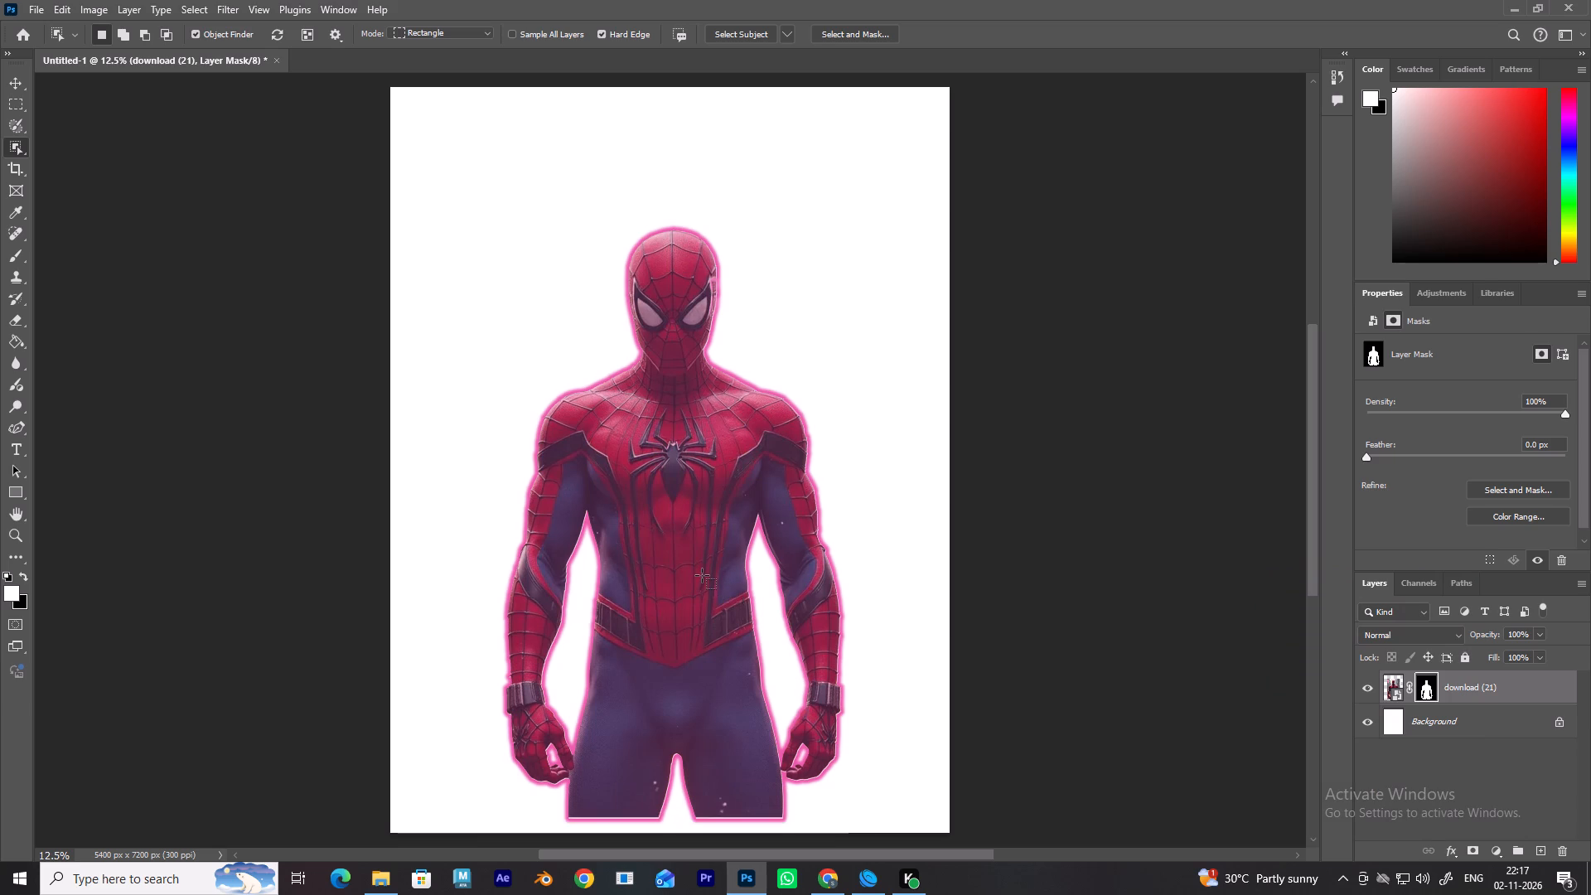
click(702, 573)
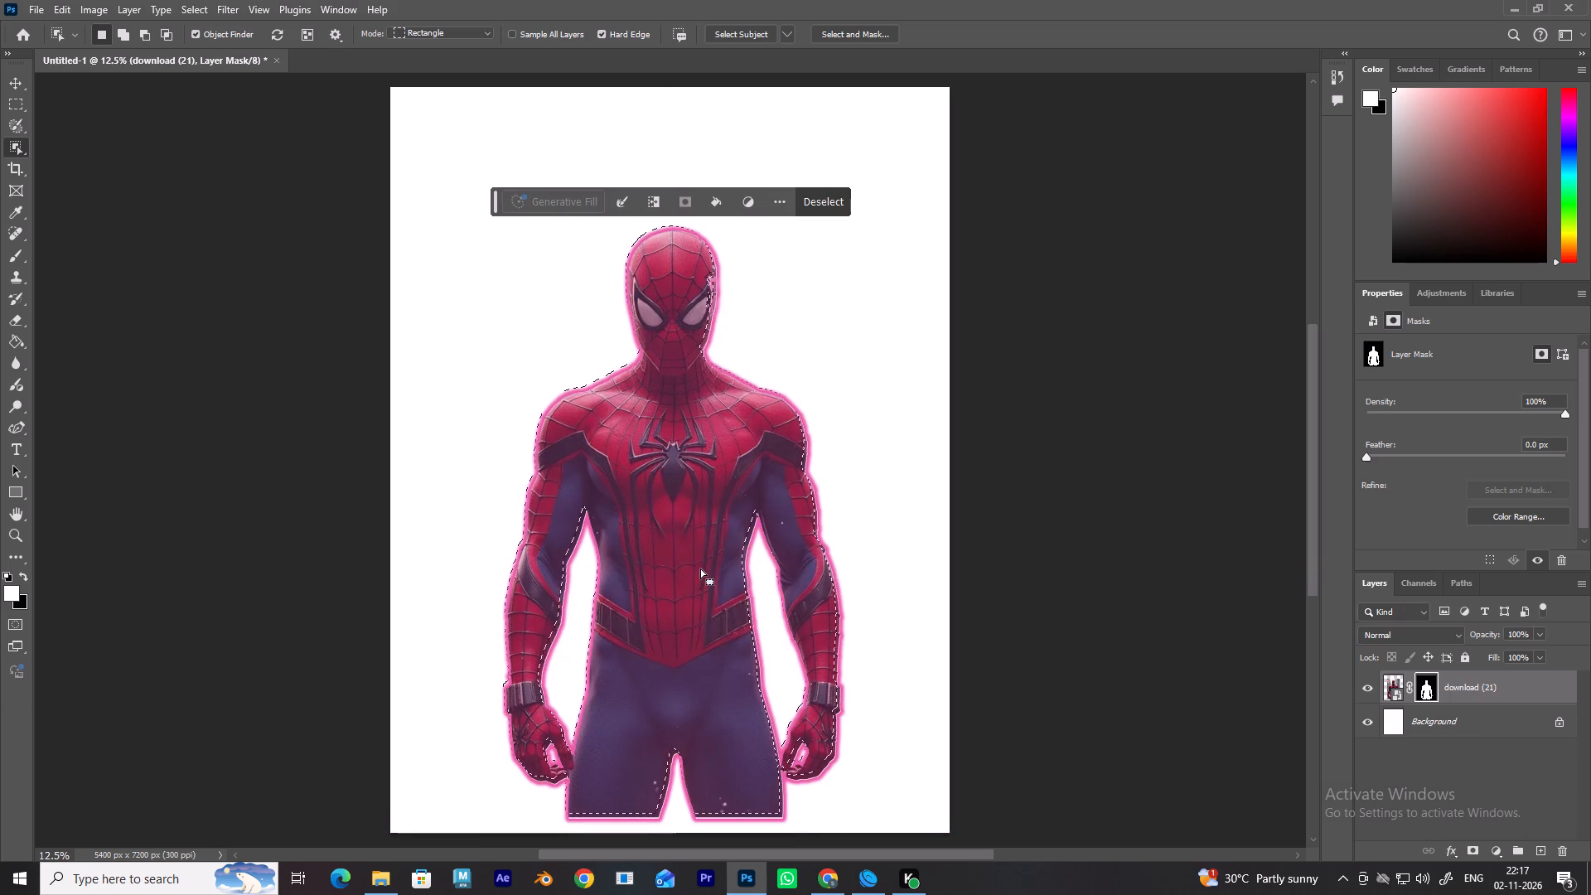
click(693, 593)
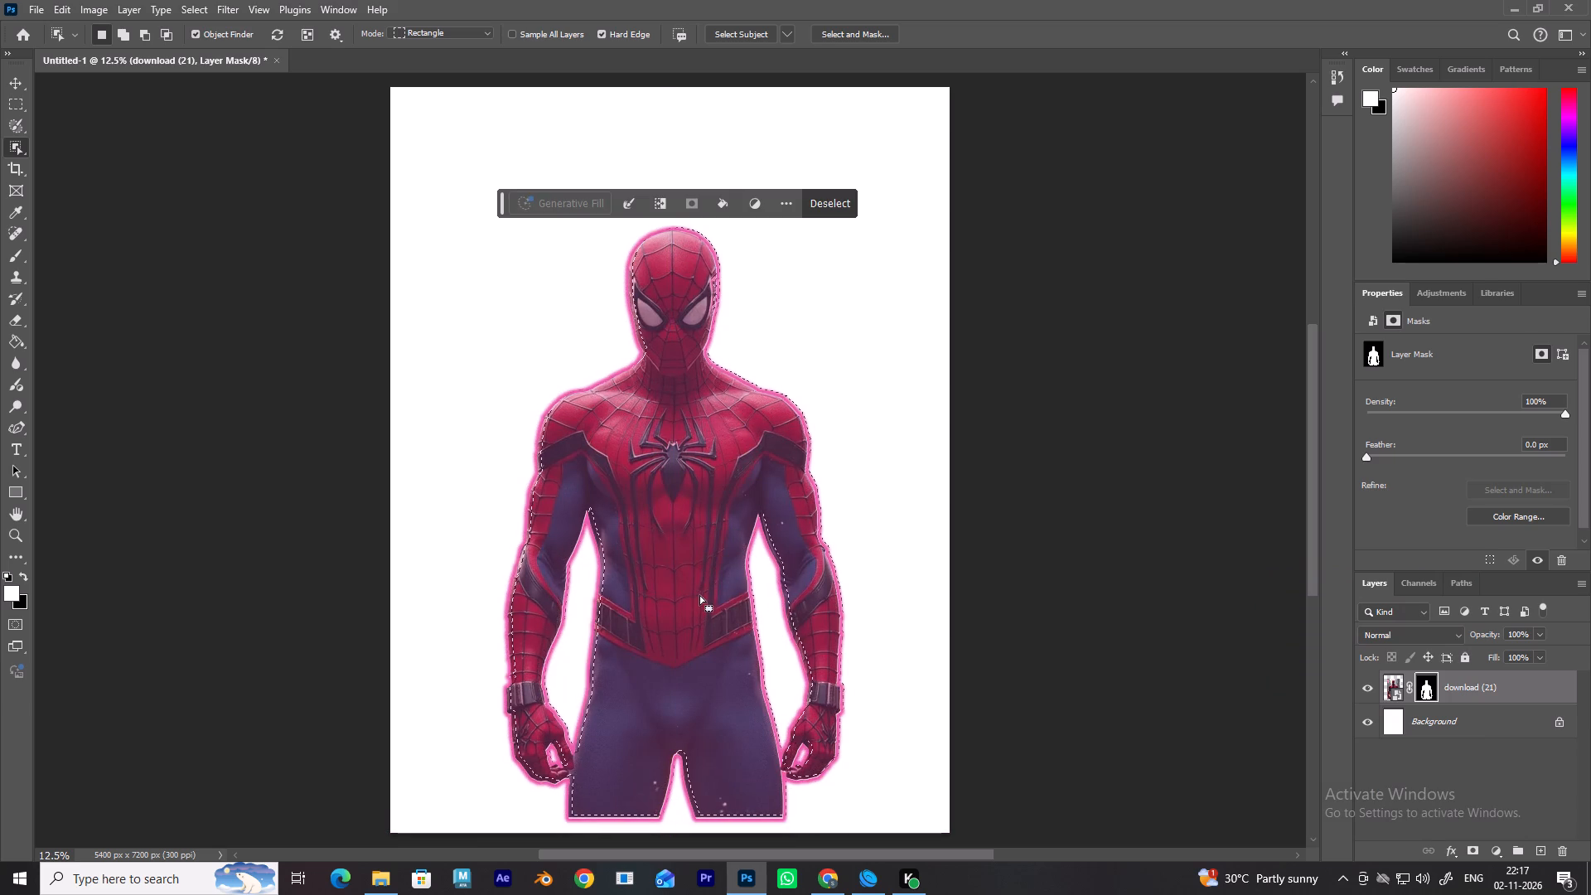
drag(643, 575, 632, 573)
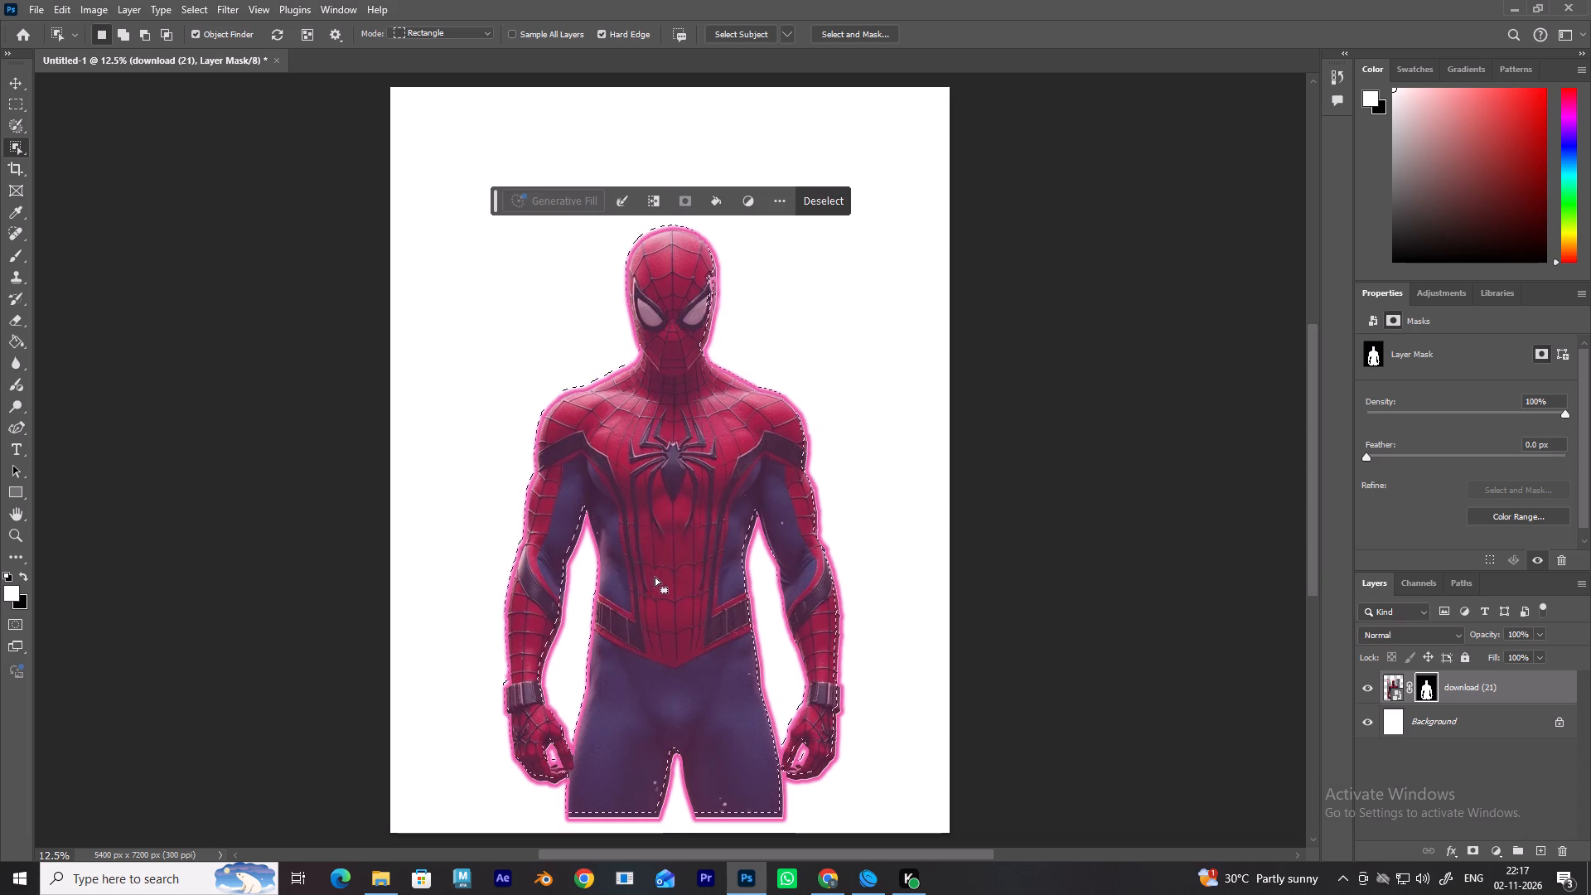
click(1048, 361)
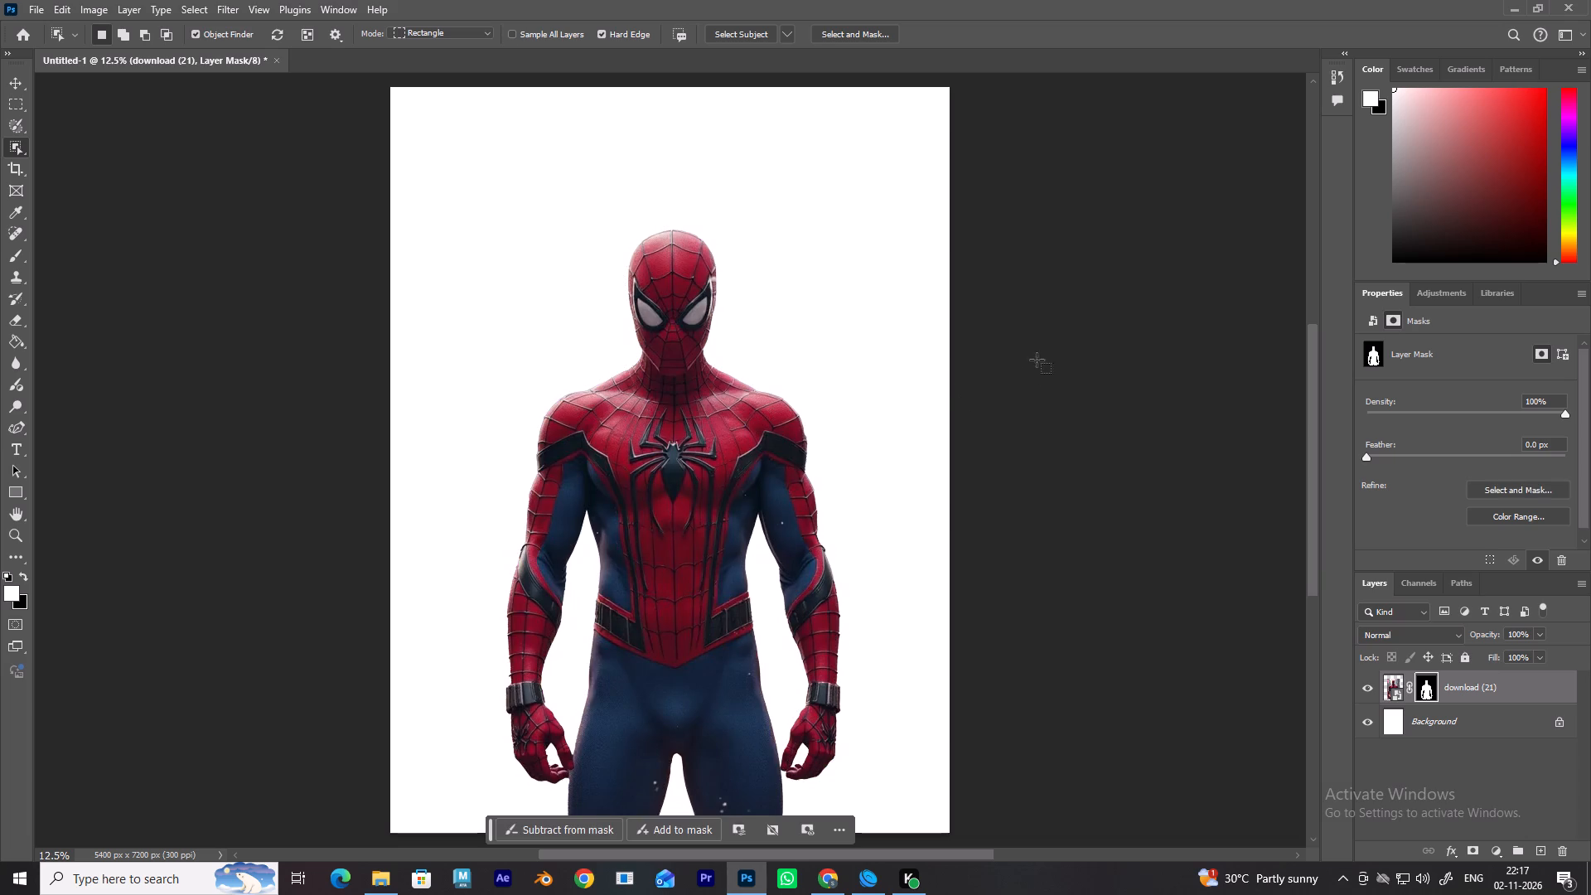
Scale the masked Spider-Man figure to about 102.7% and position it roughly centred along the bottom edge of the canvas.
click(15, 87)
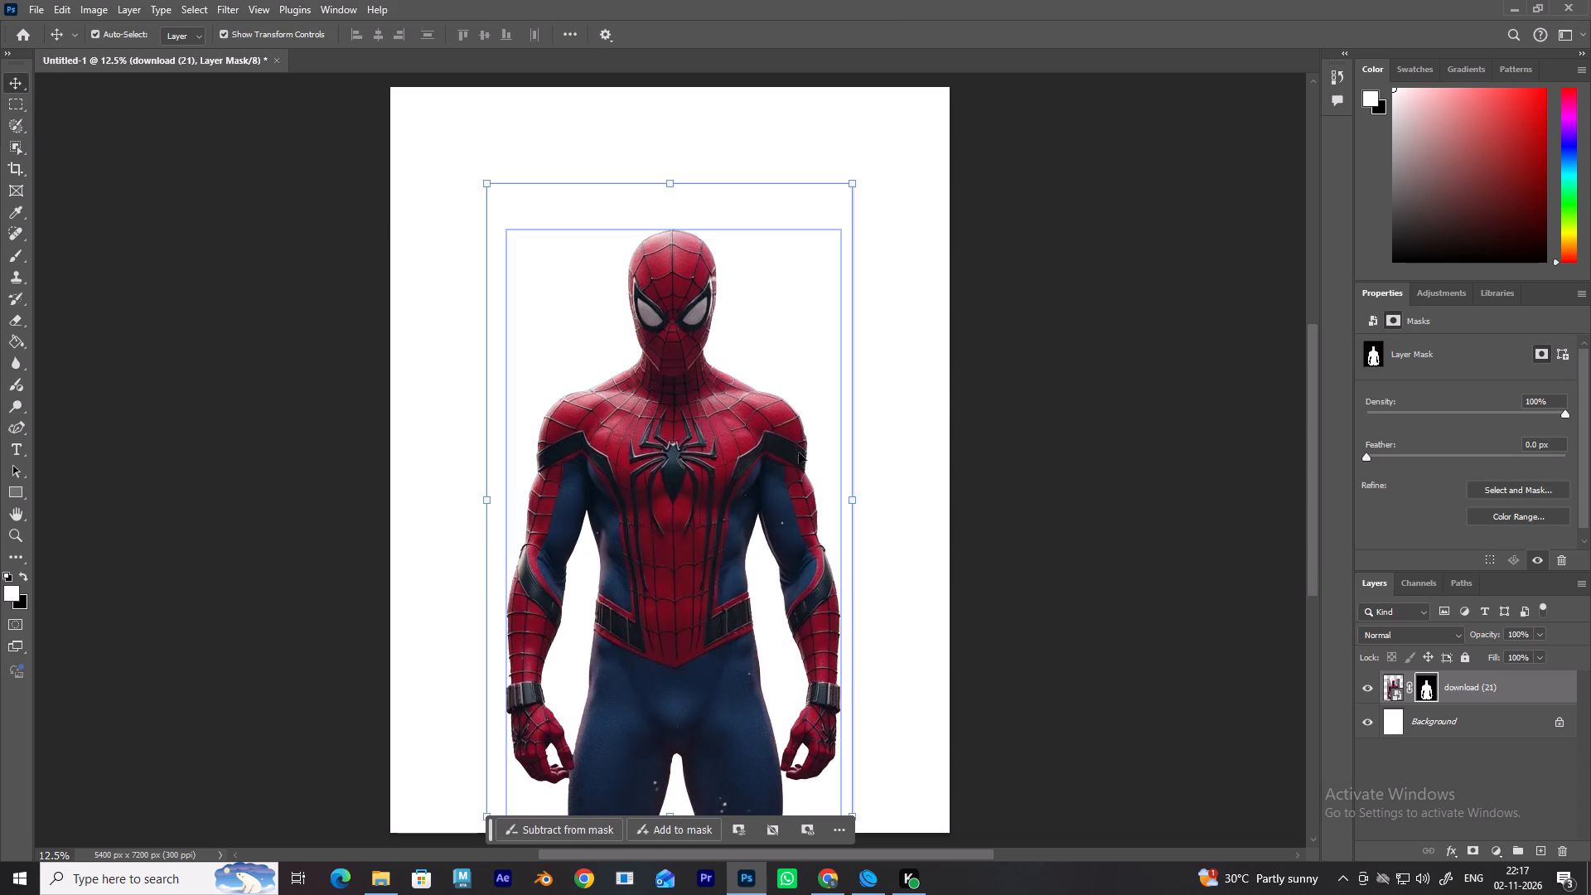
drag(803, 456, 778, 467)
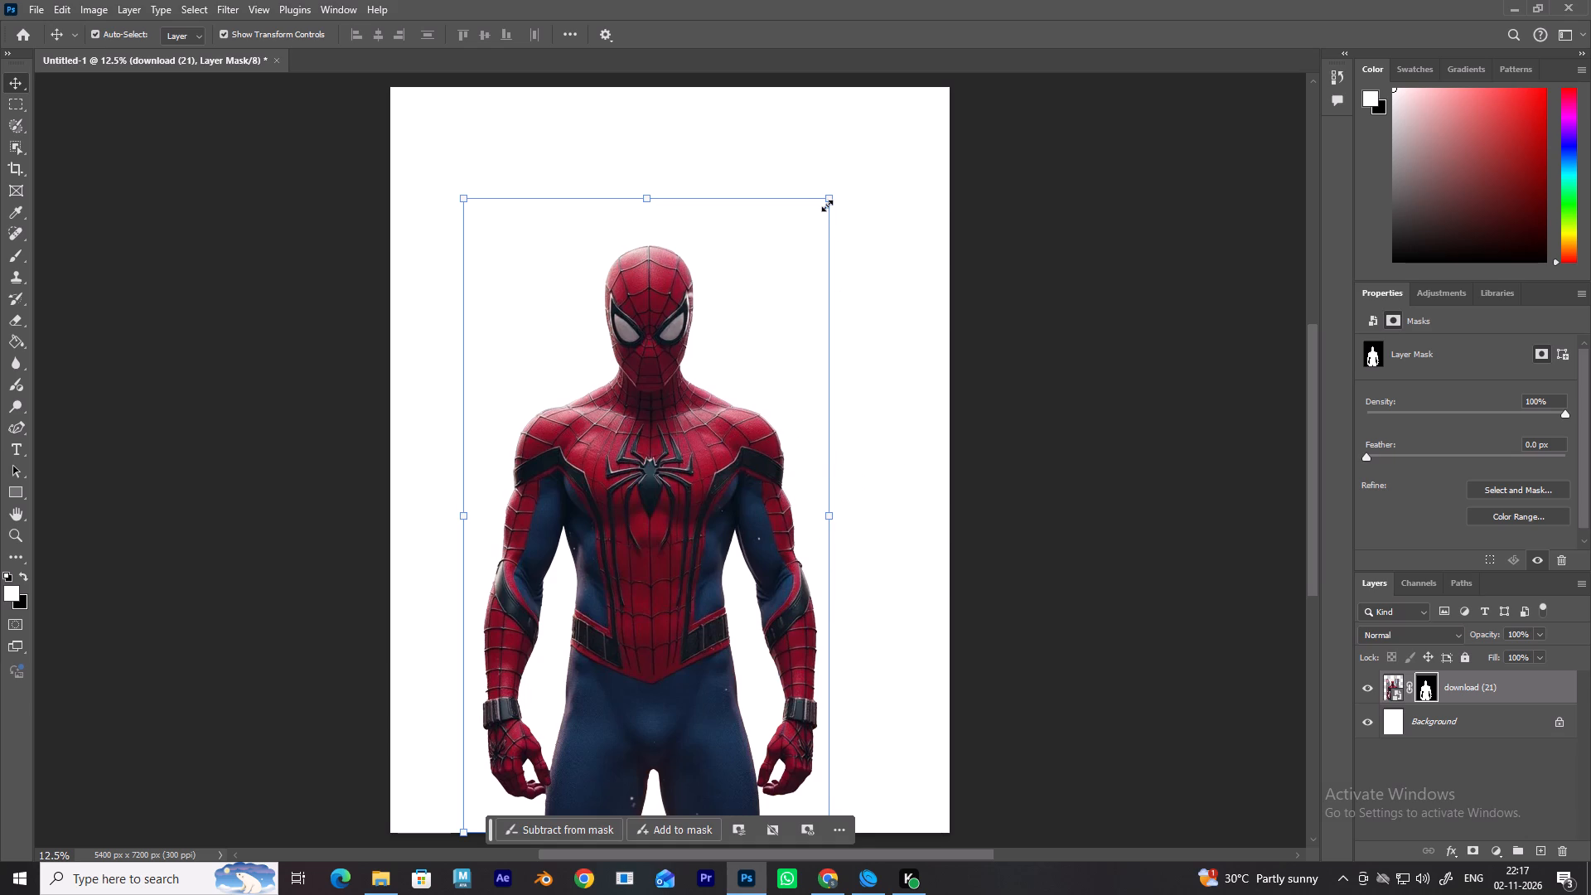
drag(826, 197, 816, 340)
drag(607, 486, 650, 500)
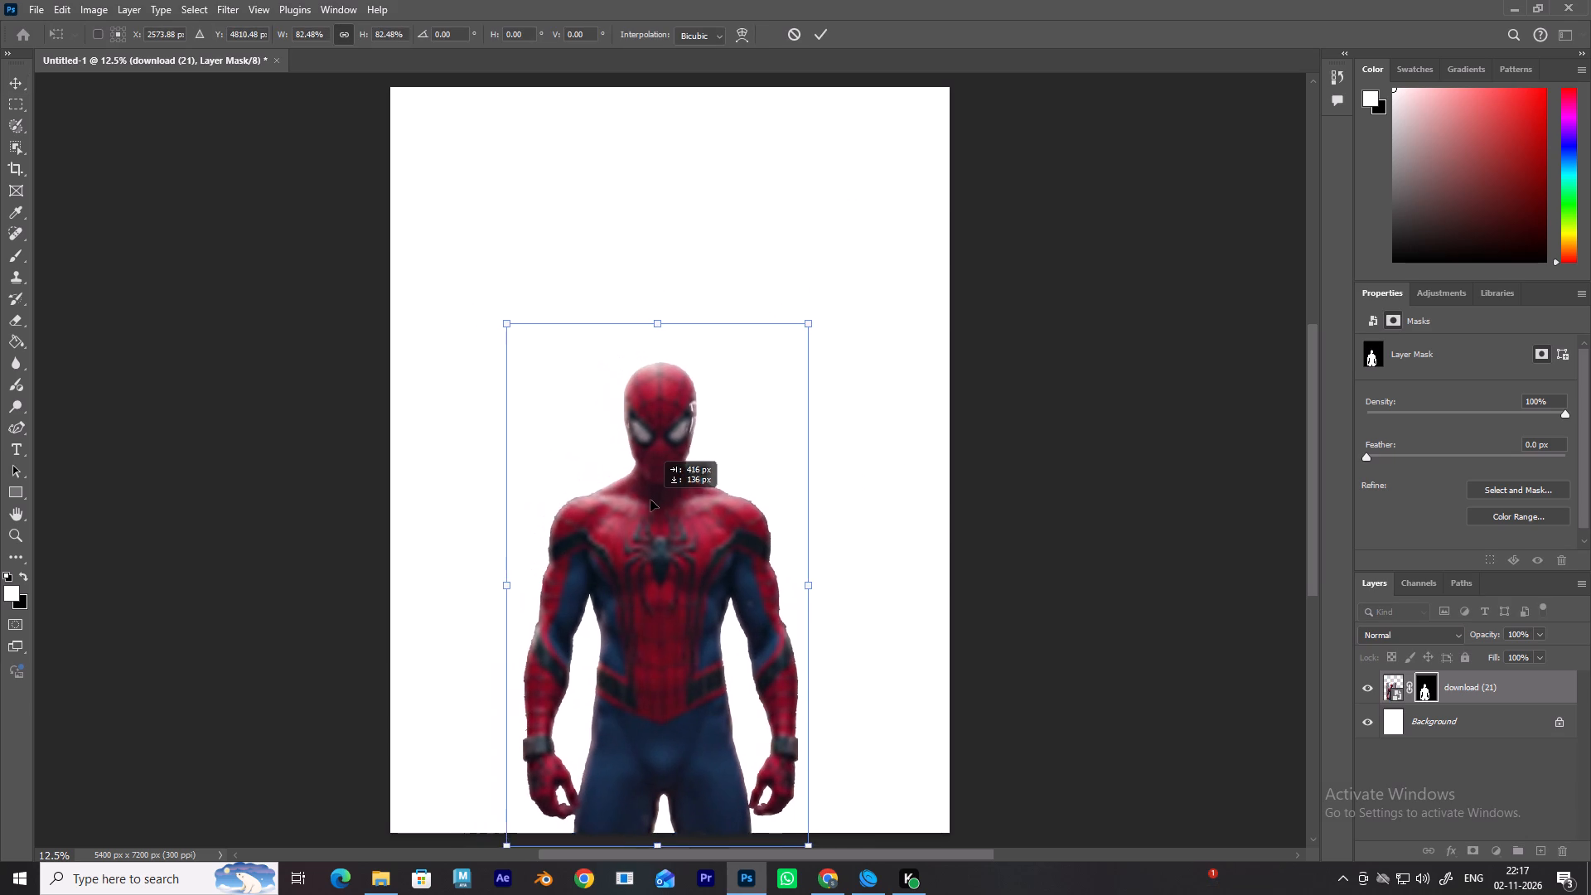
drag(650, 500, 650, 481)
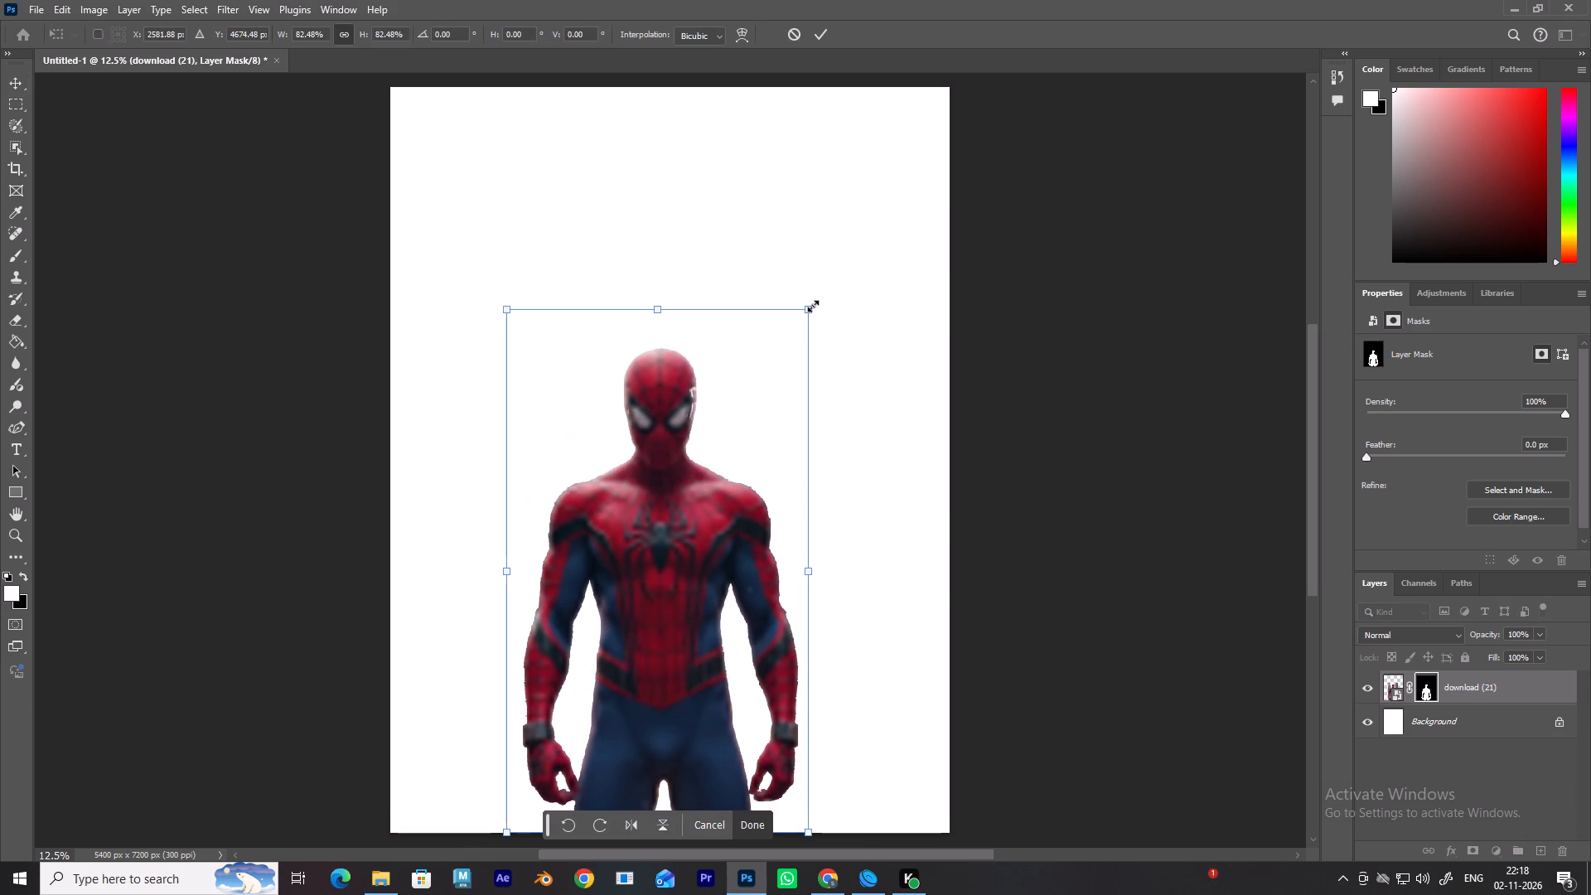
drag(813, 306, 868, 167)
drag(645, 527, 608, 526)
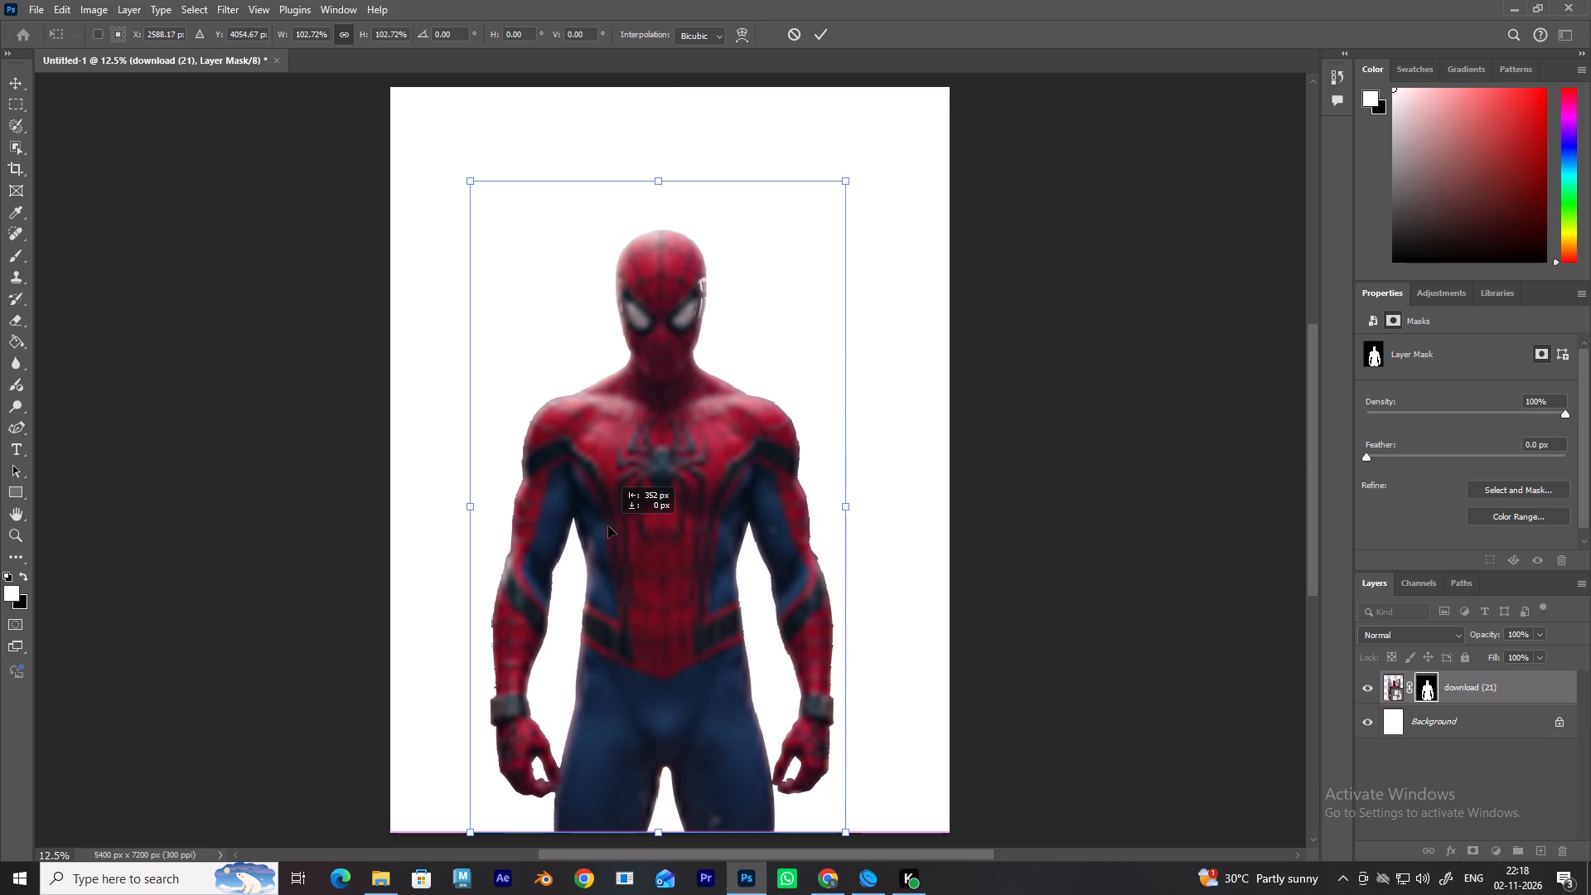
drag(608, 526, 612, 527)
click(1061, 380)
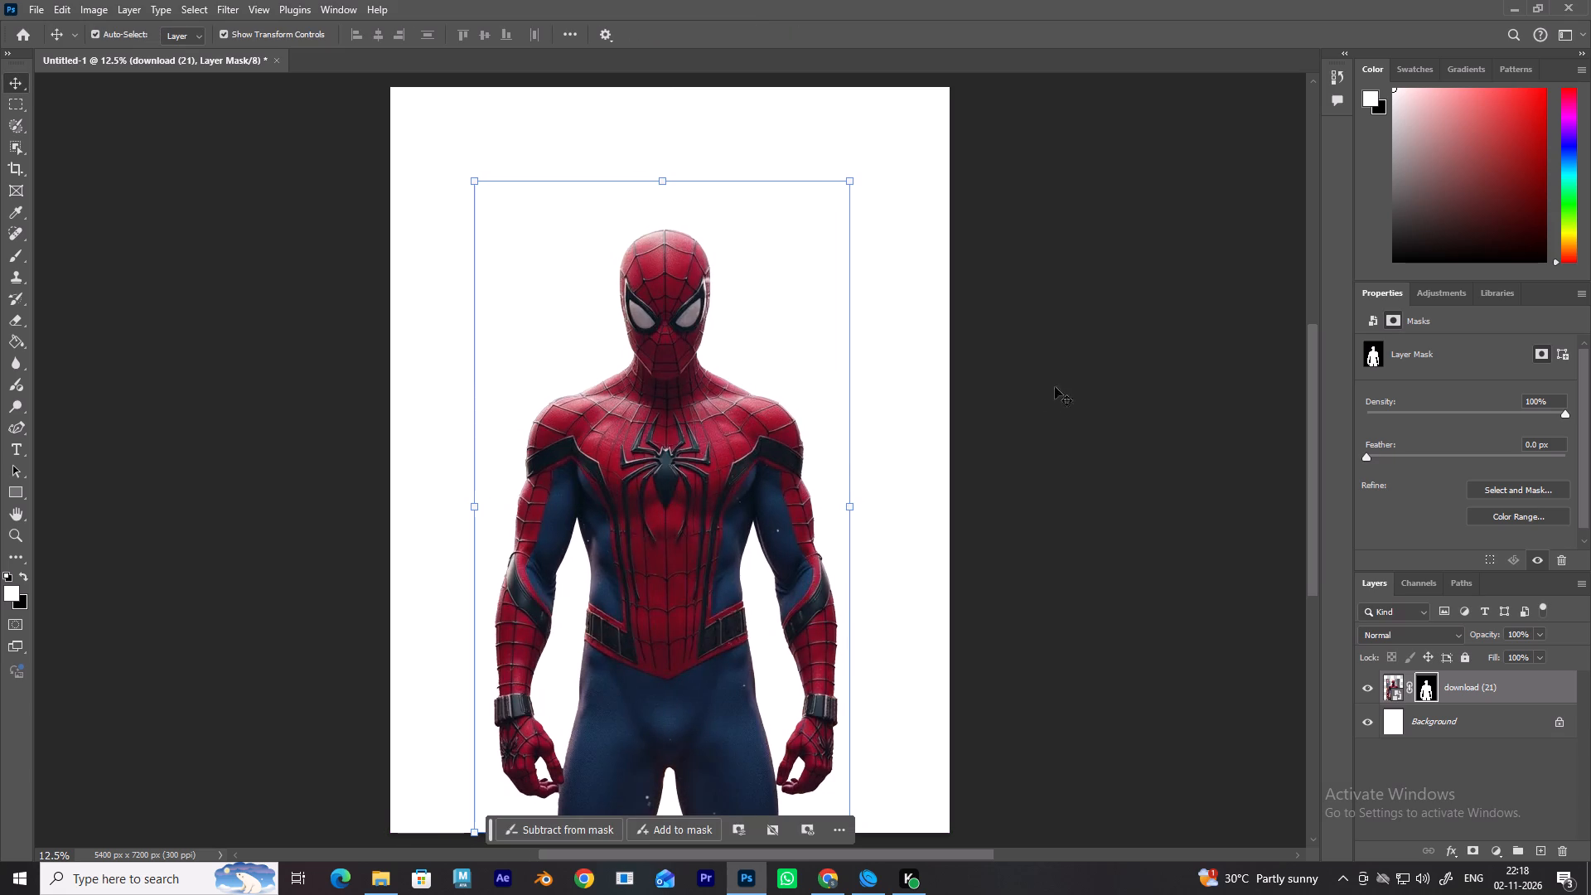
click(1069, 387)
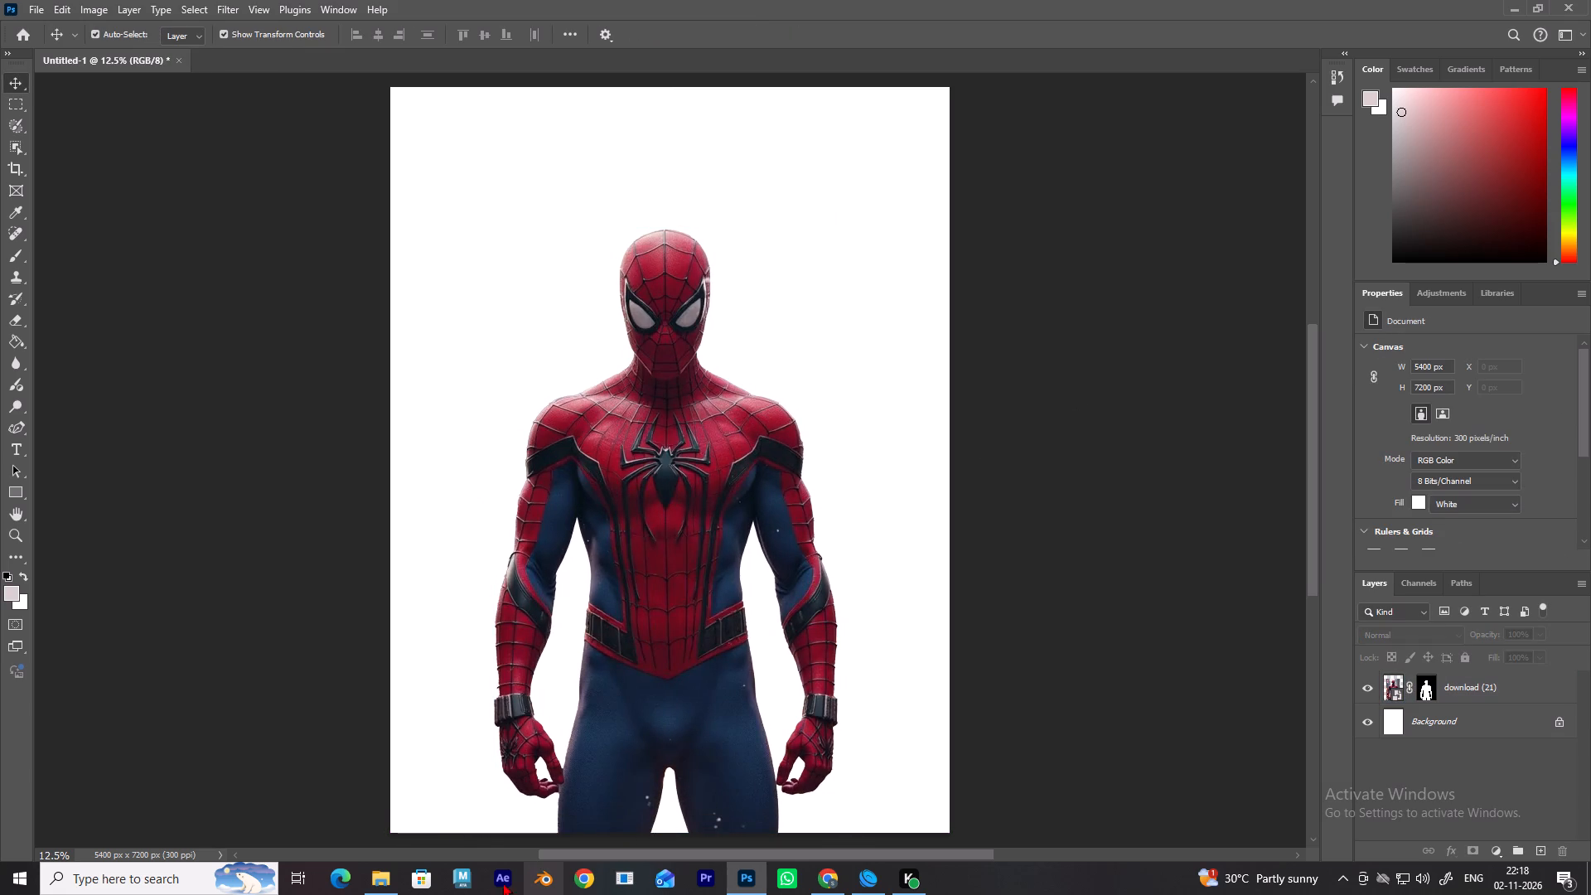
Switch to Chrome, search for spotify and open the Spotify web player in place of the YouTube video.
click(828, 876)
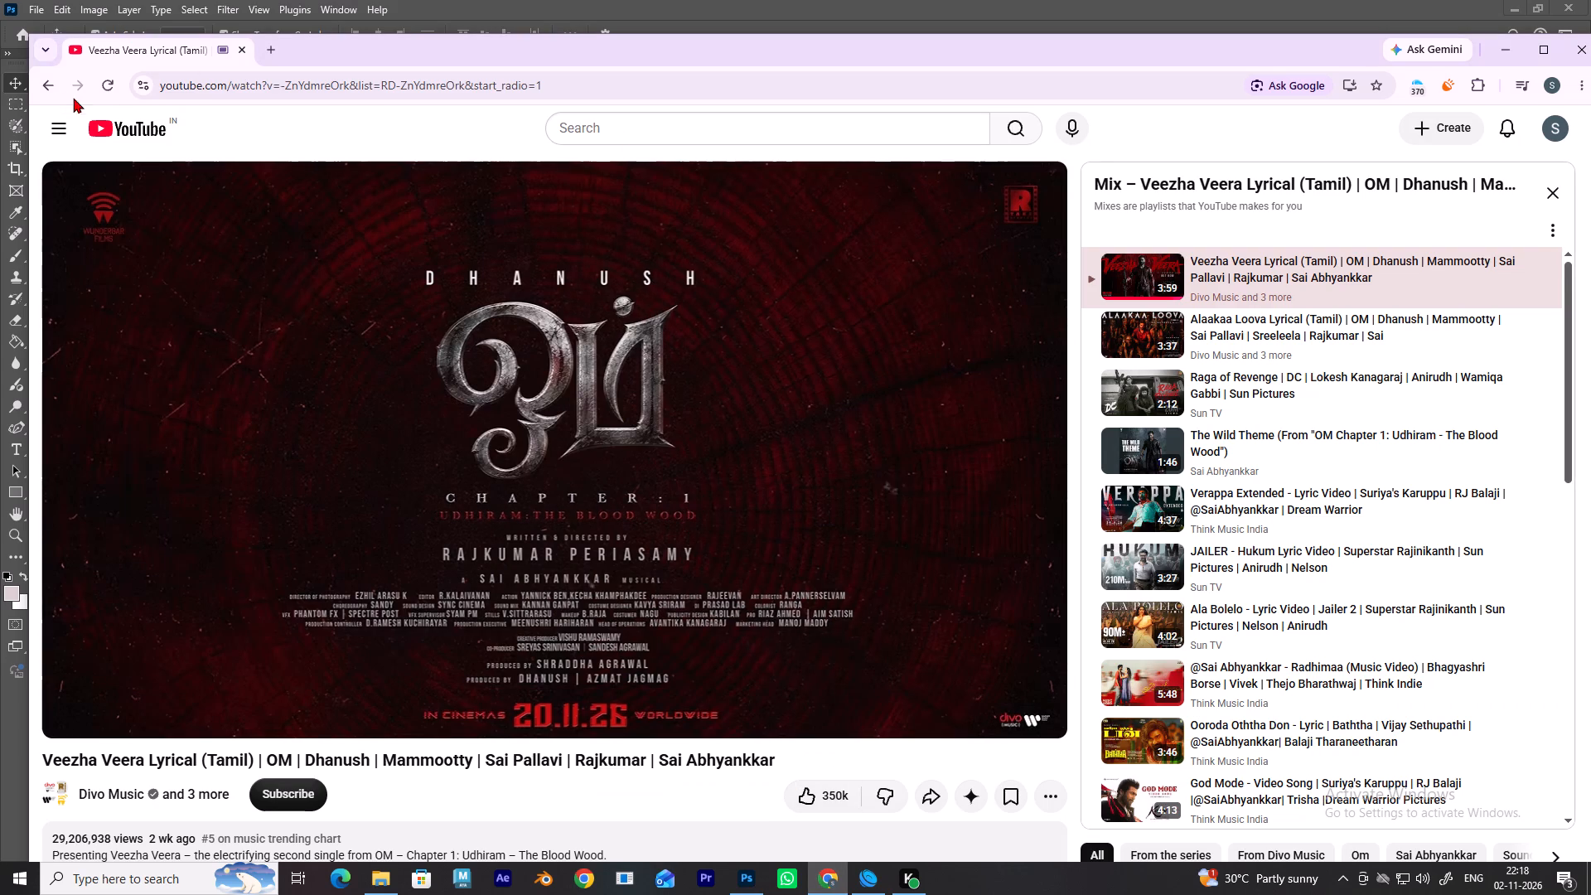
click(578, 89)
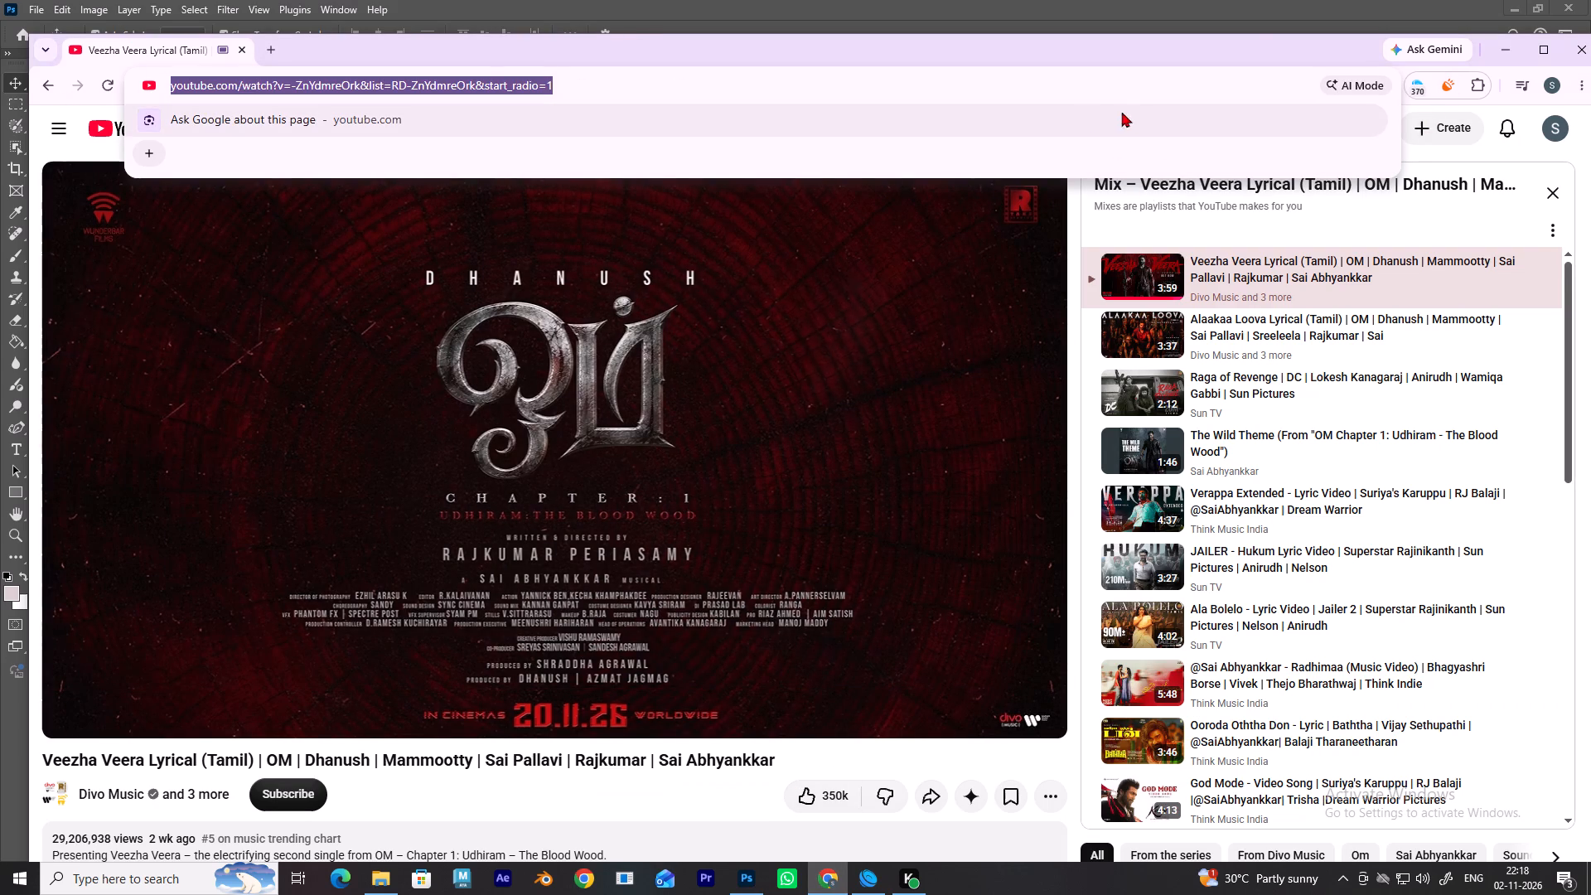
key(BackSpace)
key(backslash)
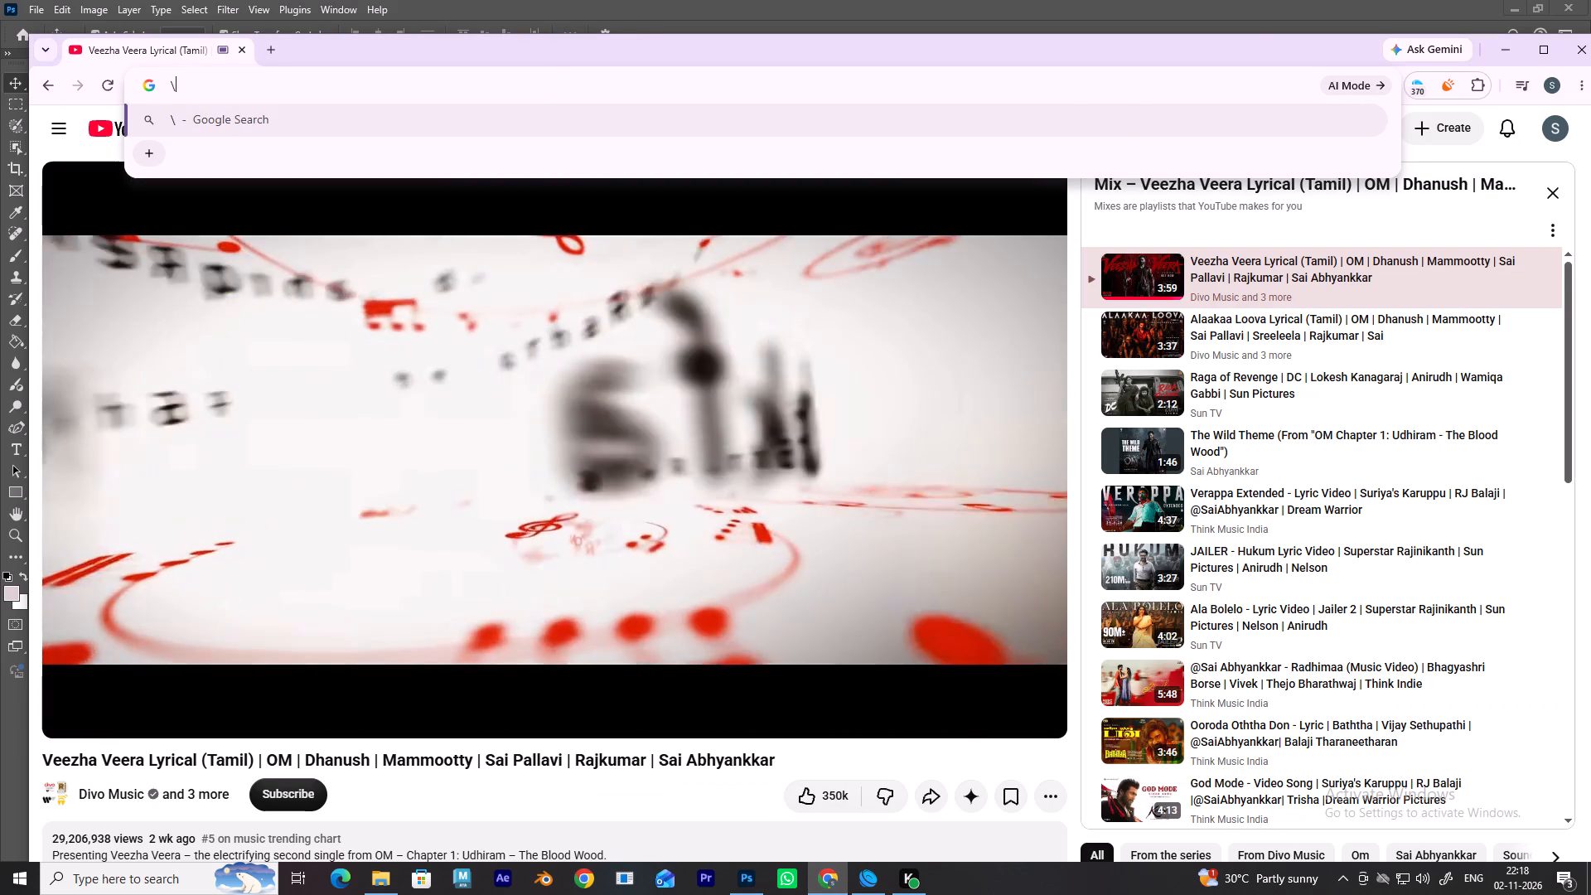
key(BackSpace)
key(BackSpace)
key(BackSpace)
key(BackSpace)
key(BackSpace)
key(BackSpace)
key(BackSpace)
key(BackSpace)
key(BackSpace)
key(BackSpace)
key(BackSpace)
key(BackSpace)
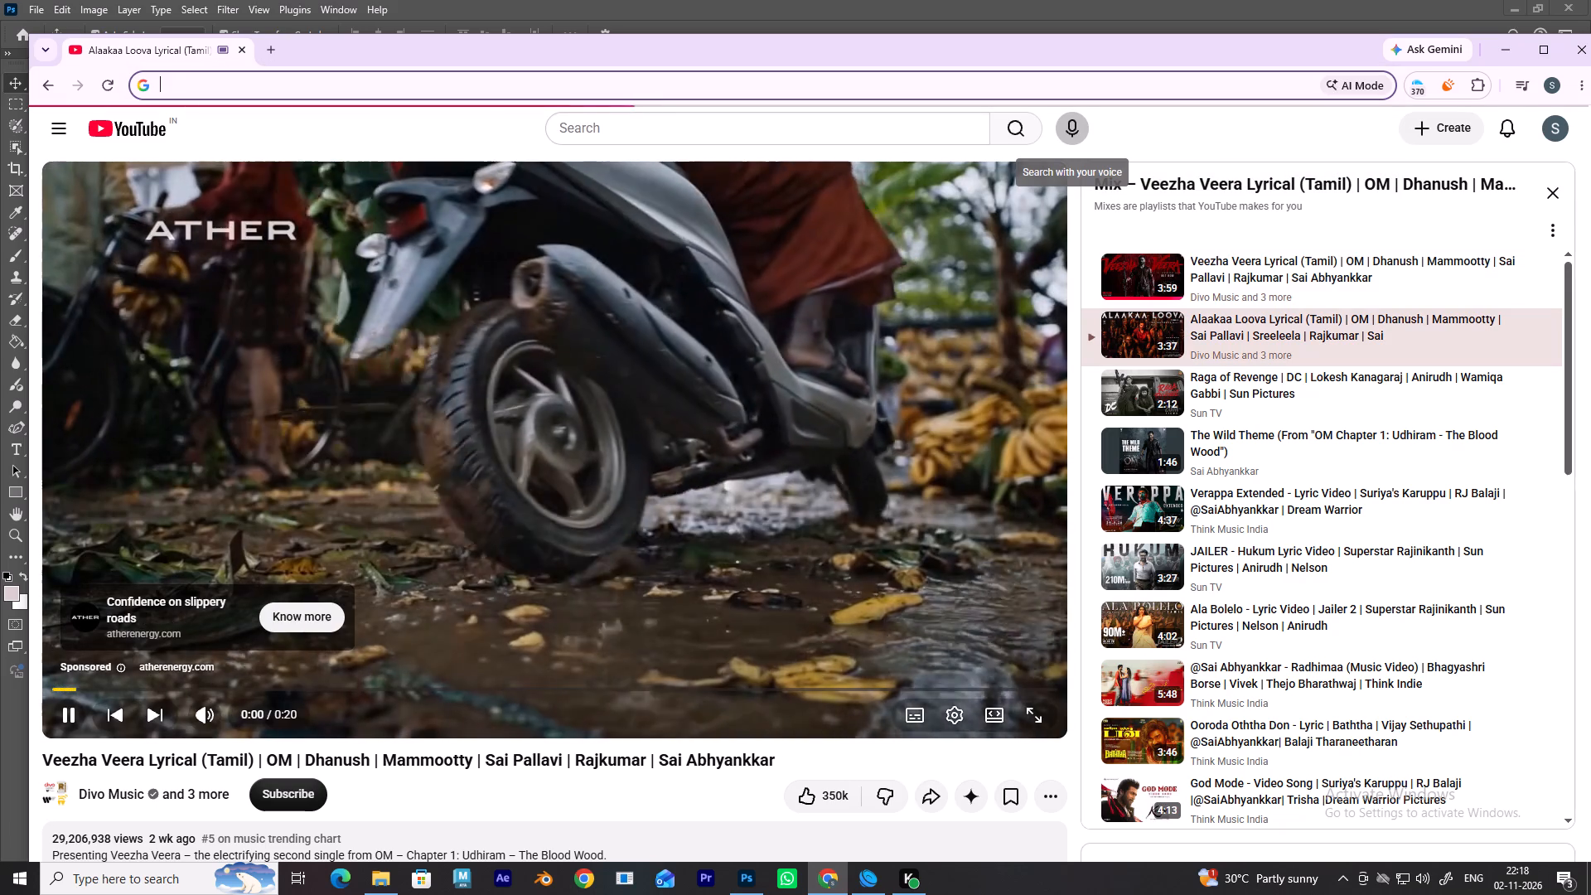
key(BackSpace)
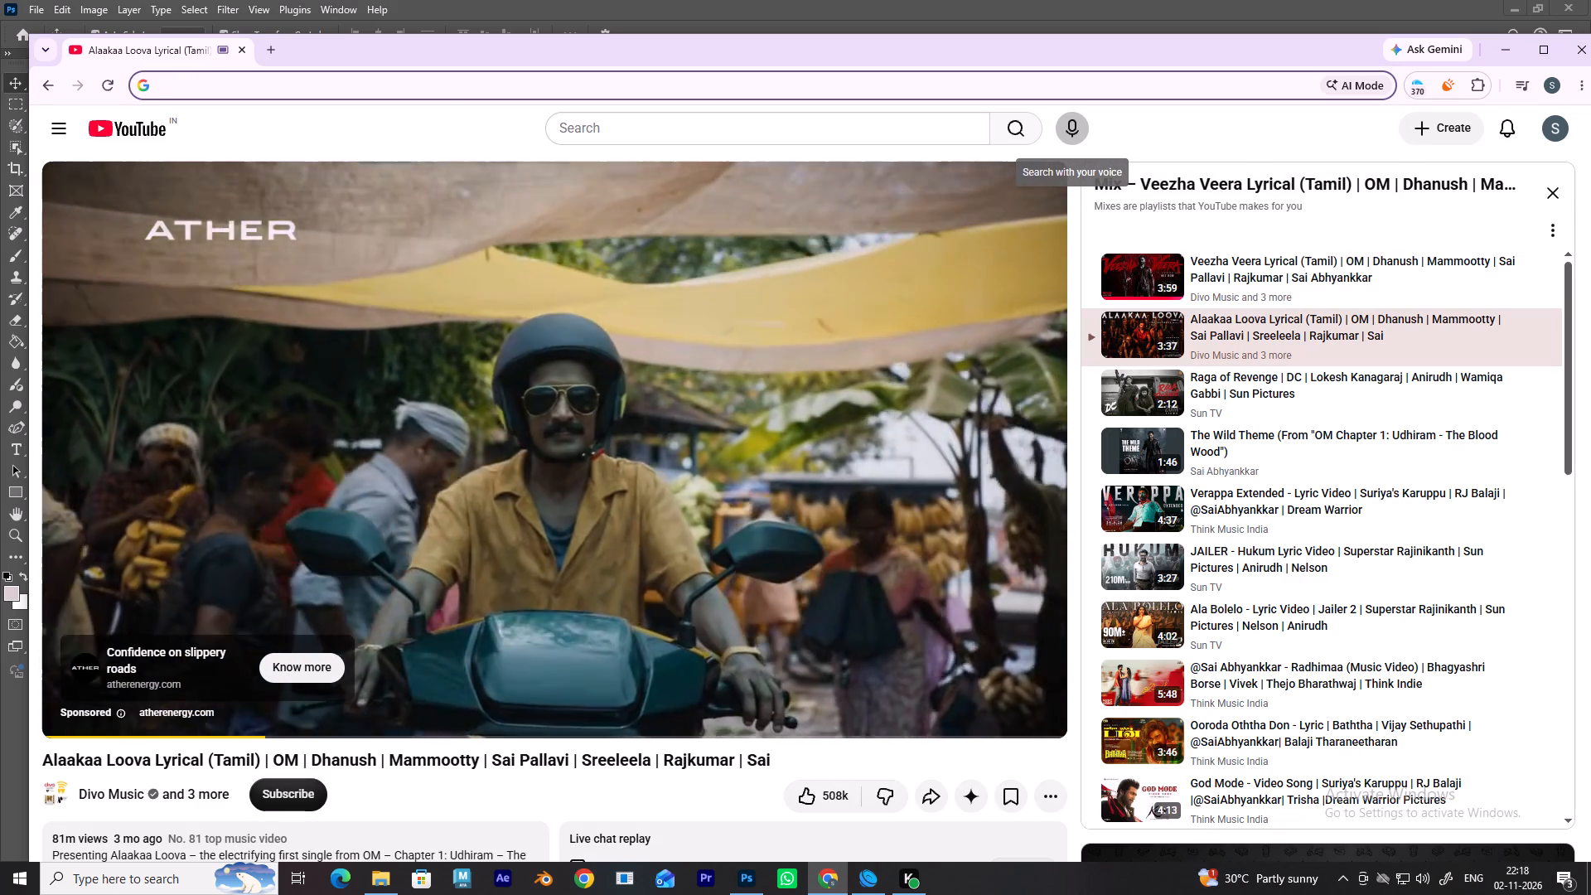
key(s)
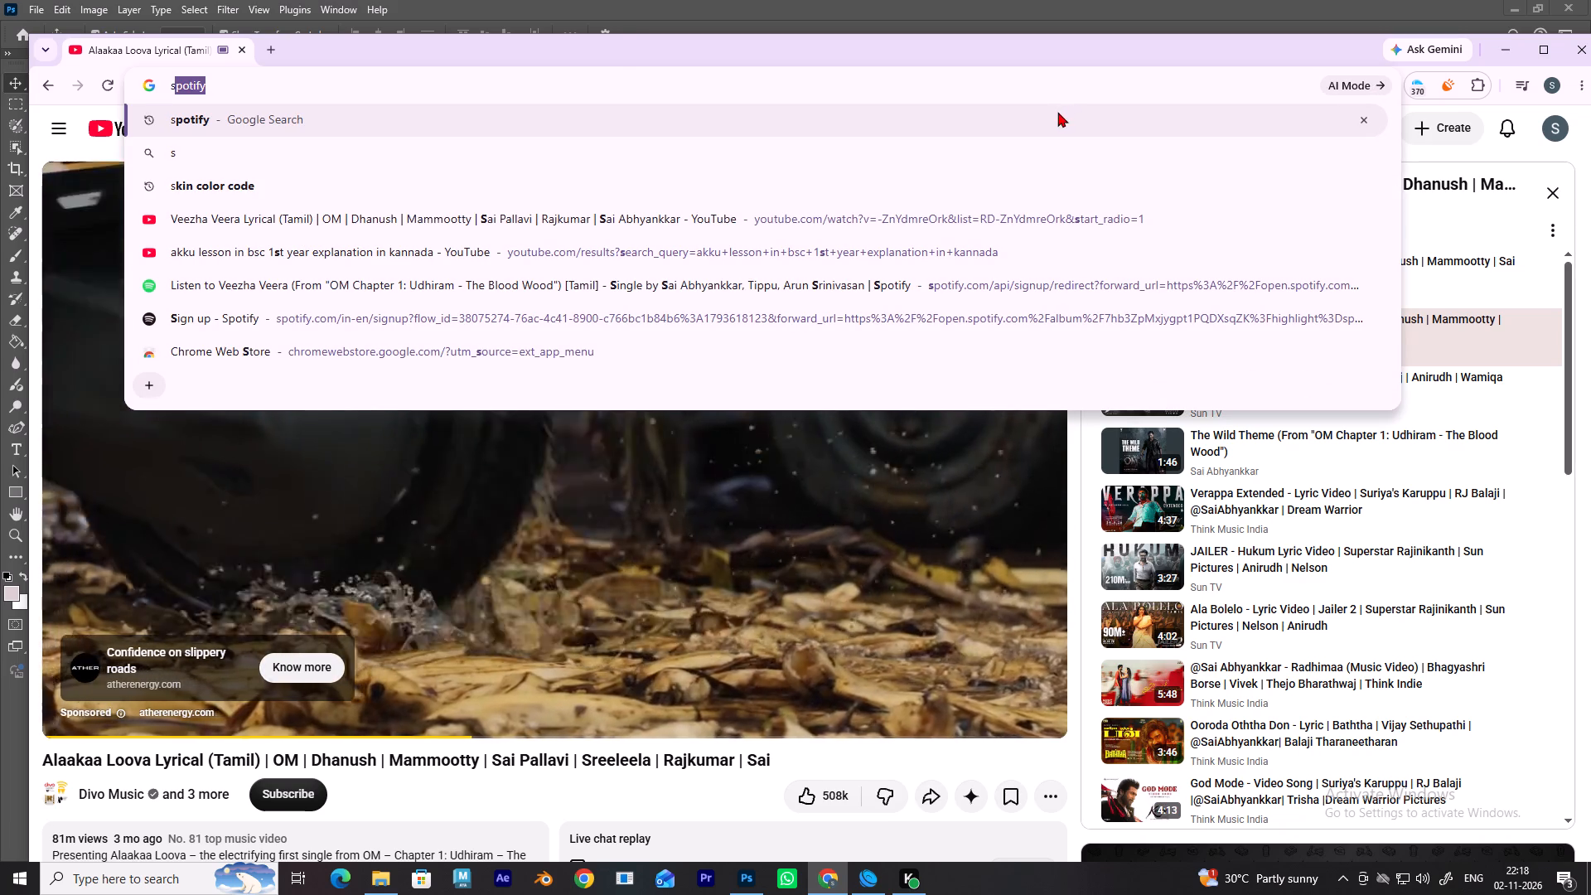
click(1057, 112)
click(443, 295)
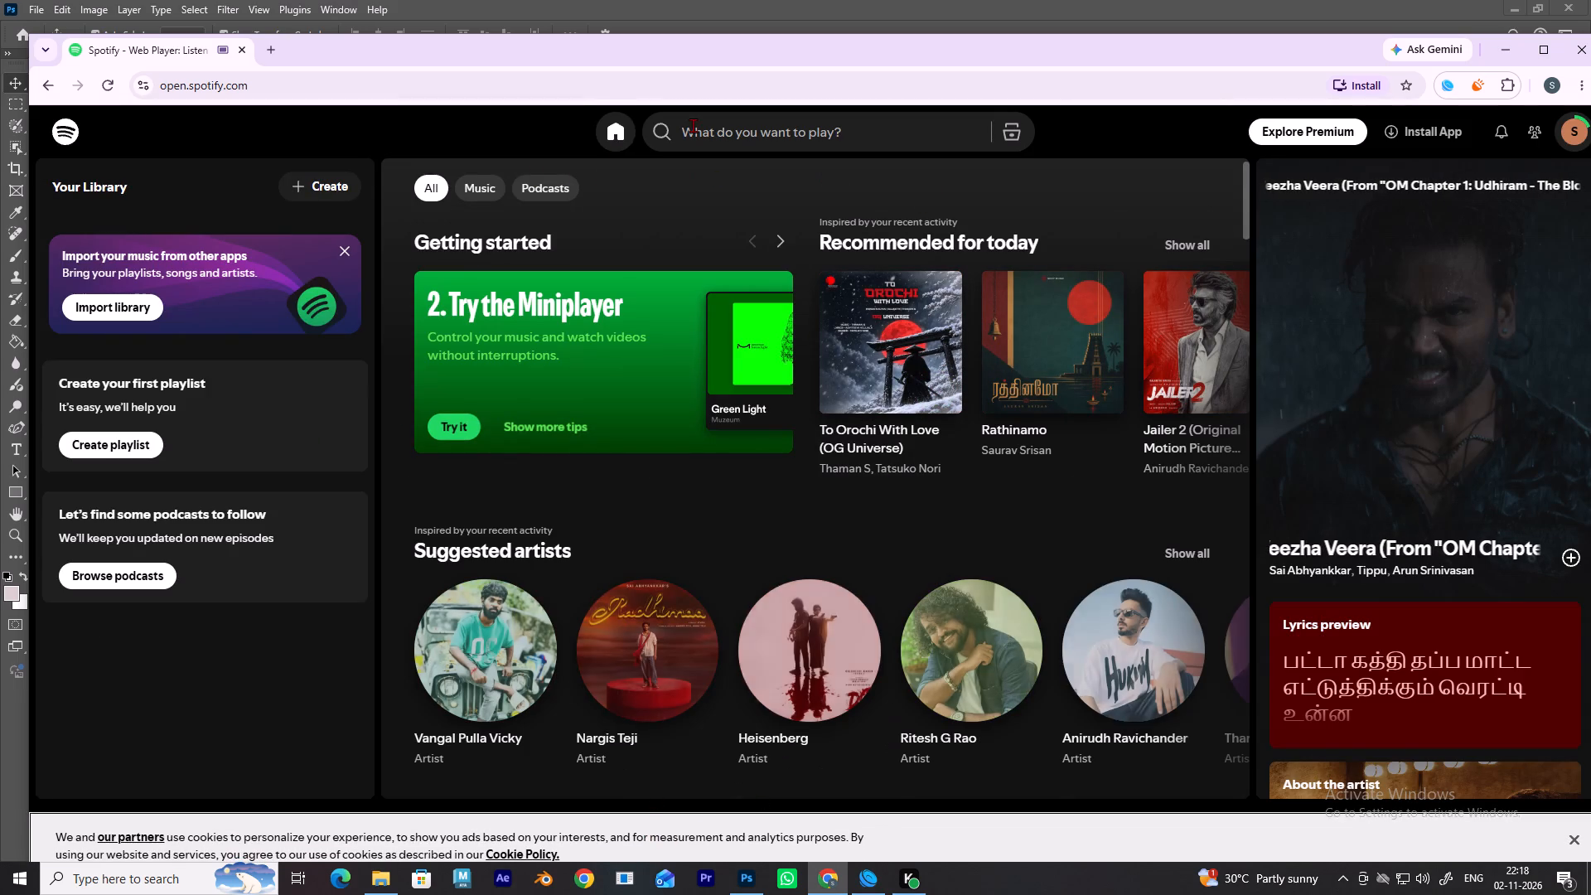
Browse the Spotify home recommendations for the single Veezha Veera (From "OM Chapter 1: Udhiram - The Blood Wood"), open it and start playing it.
click(694, 124)
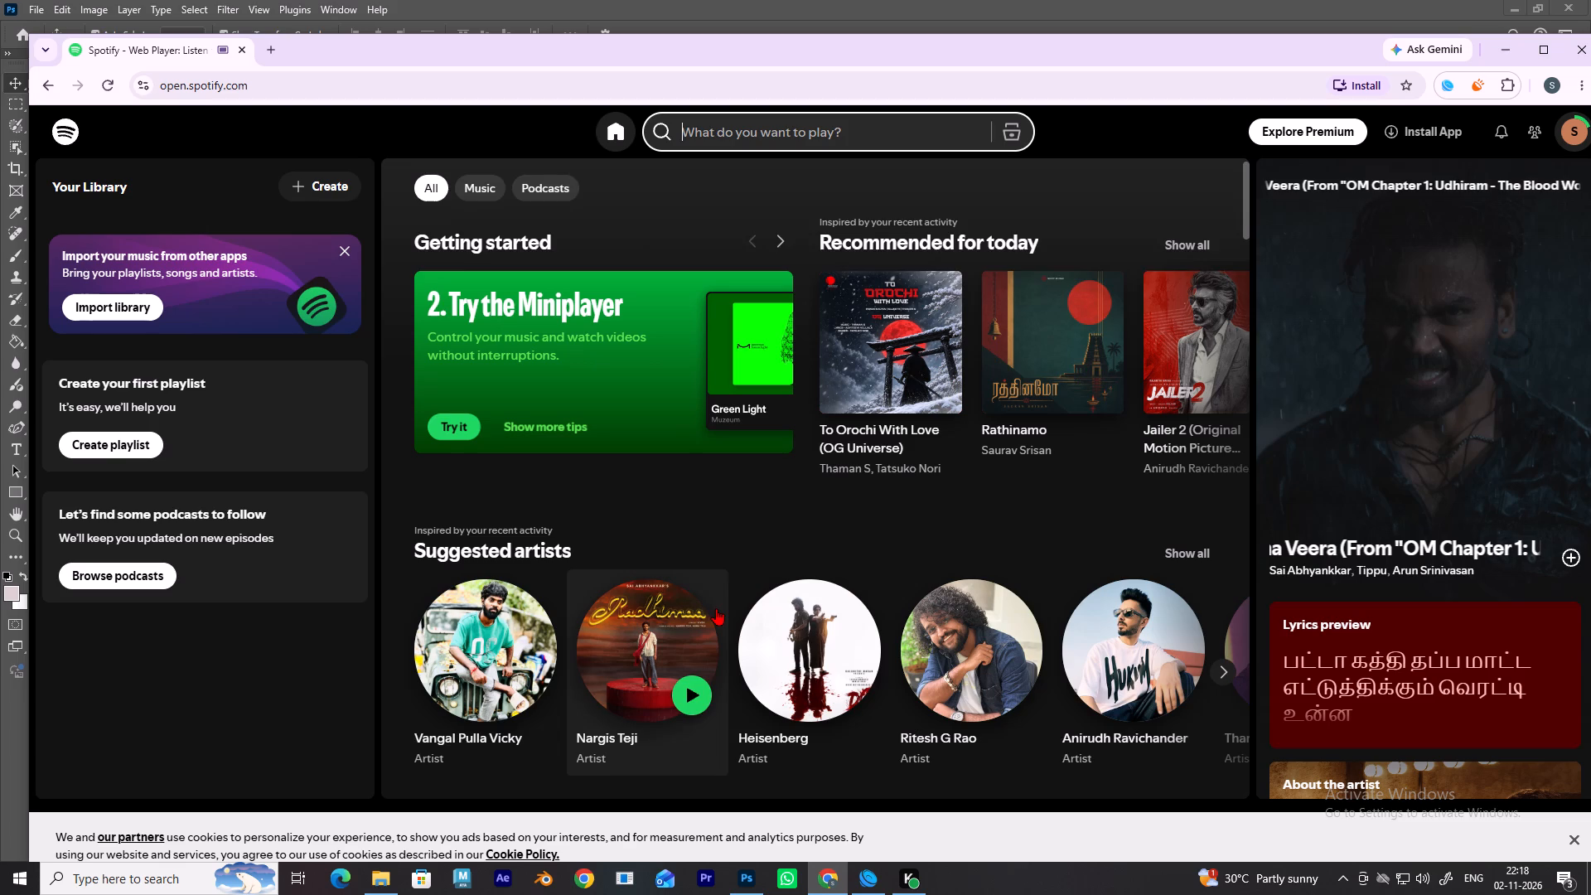
scroll(716, 608, down, 1)
scroll(982, 482, up, 2)
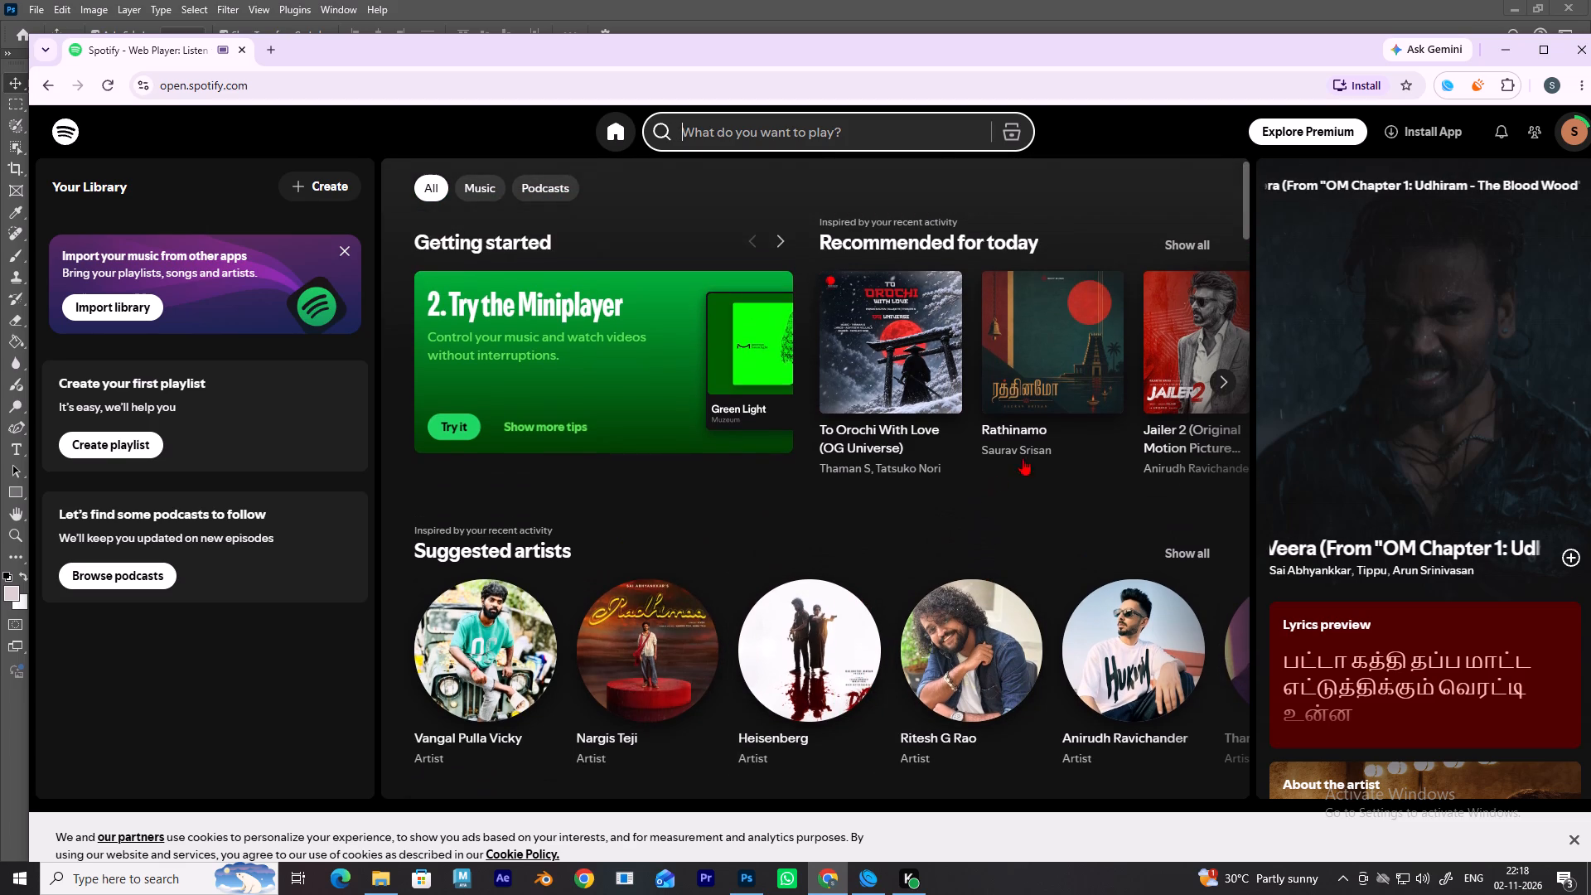
click(1221, 377)
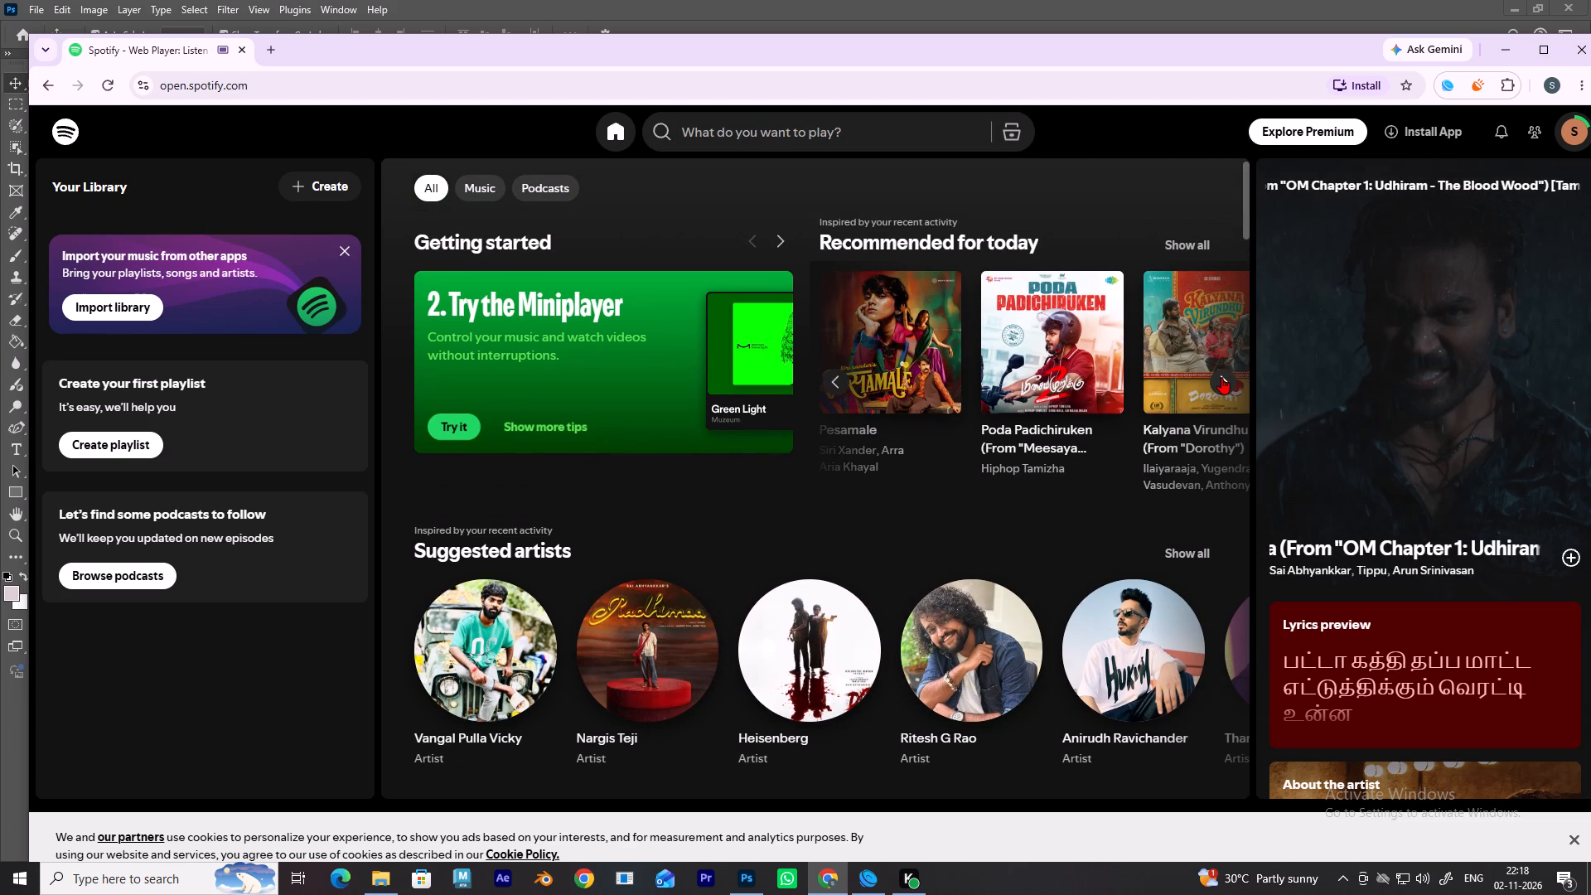
click(1221, 377)
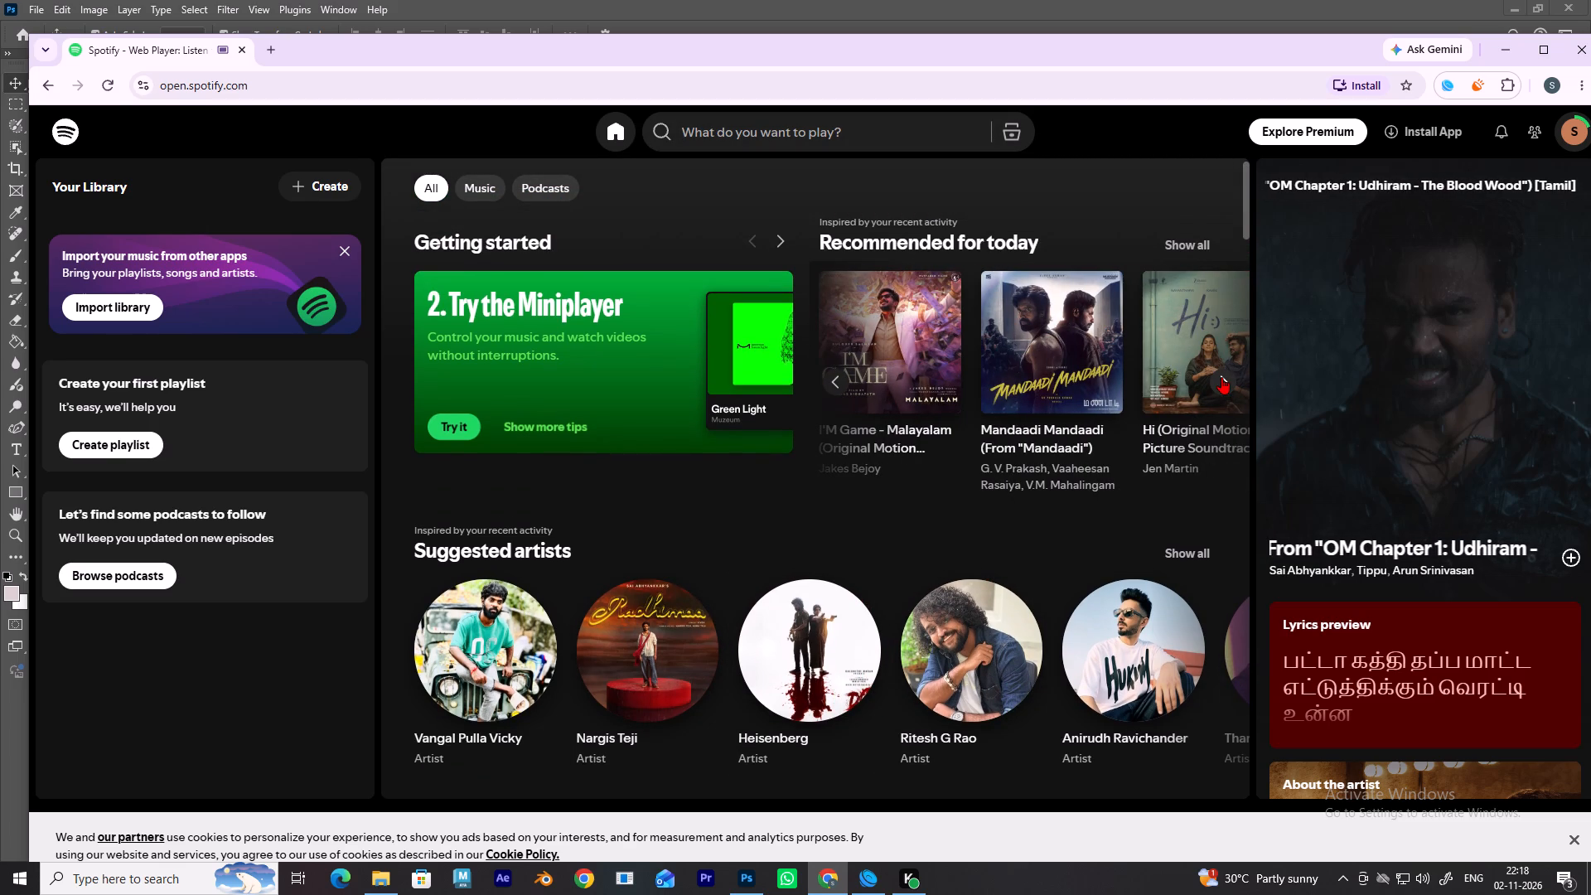
click(1221, 377)
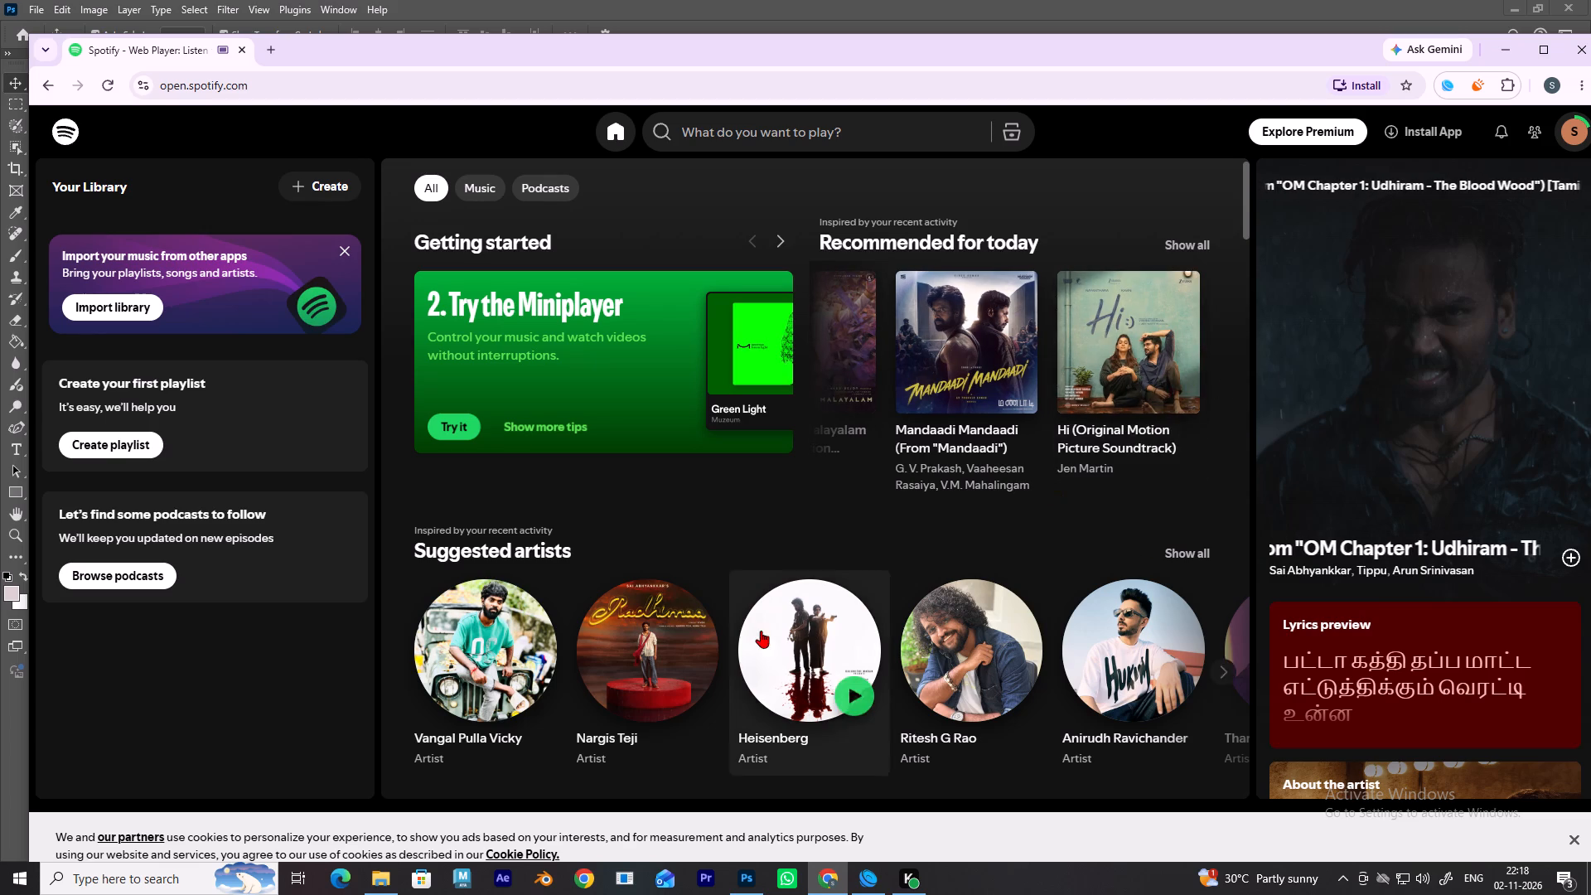
scroll(761, 631, down, 3)
scroll(921, 521, down, 5)
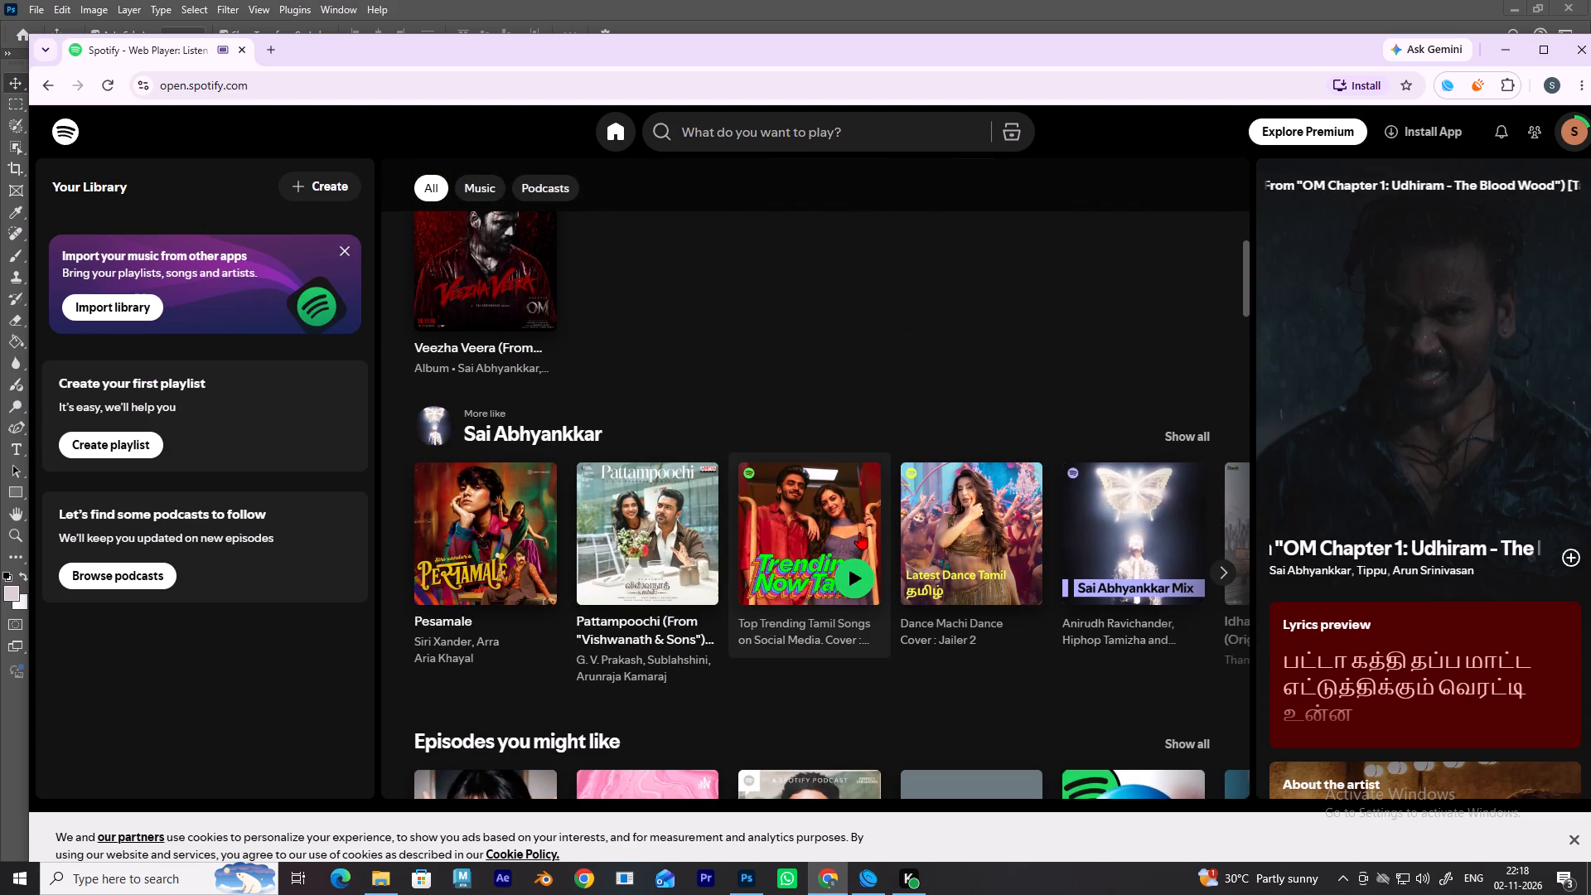
click(459, 280)
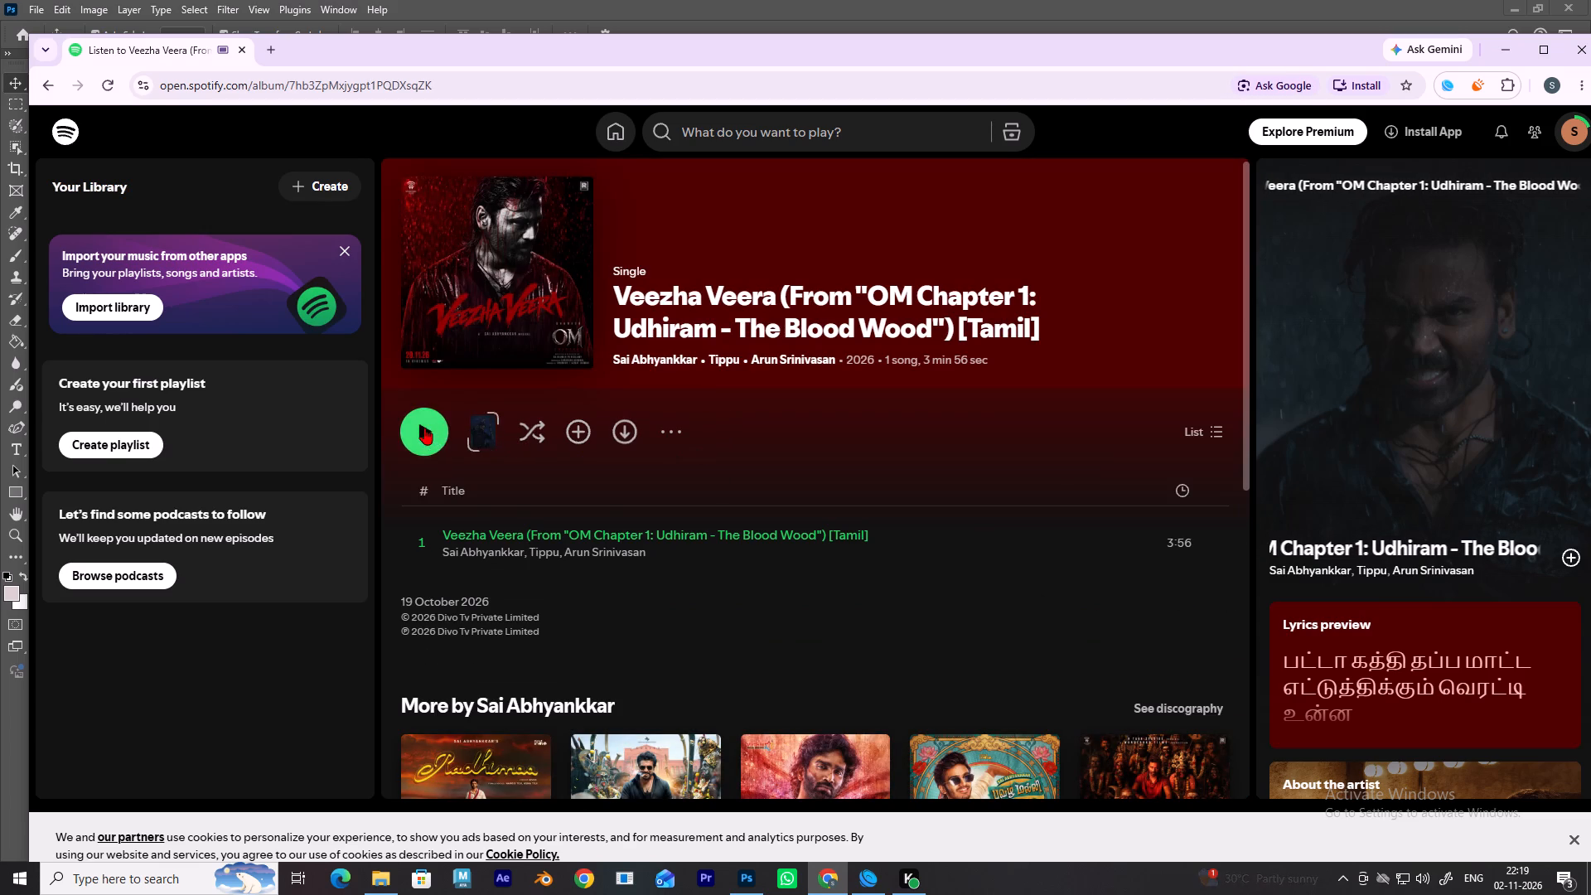
click(423, 428)
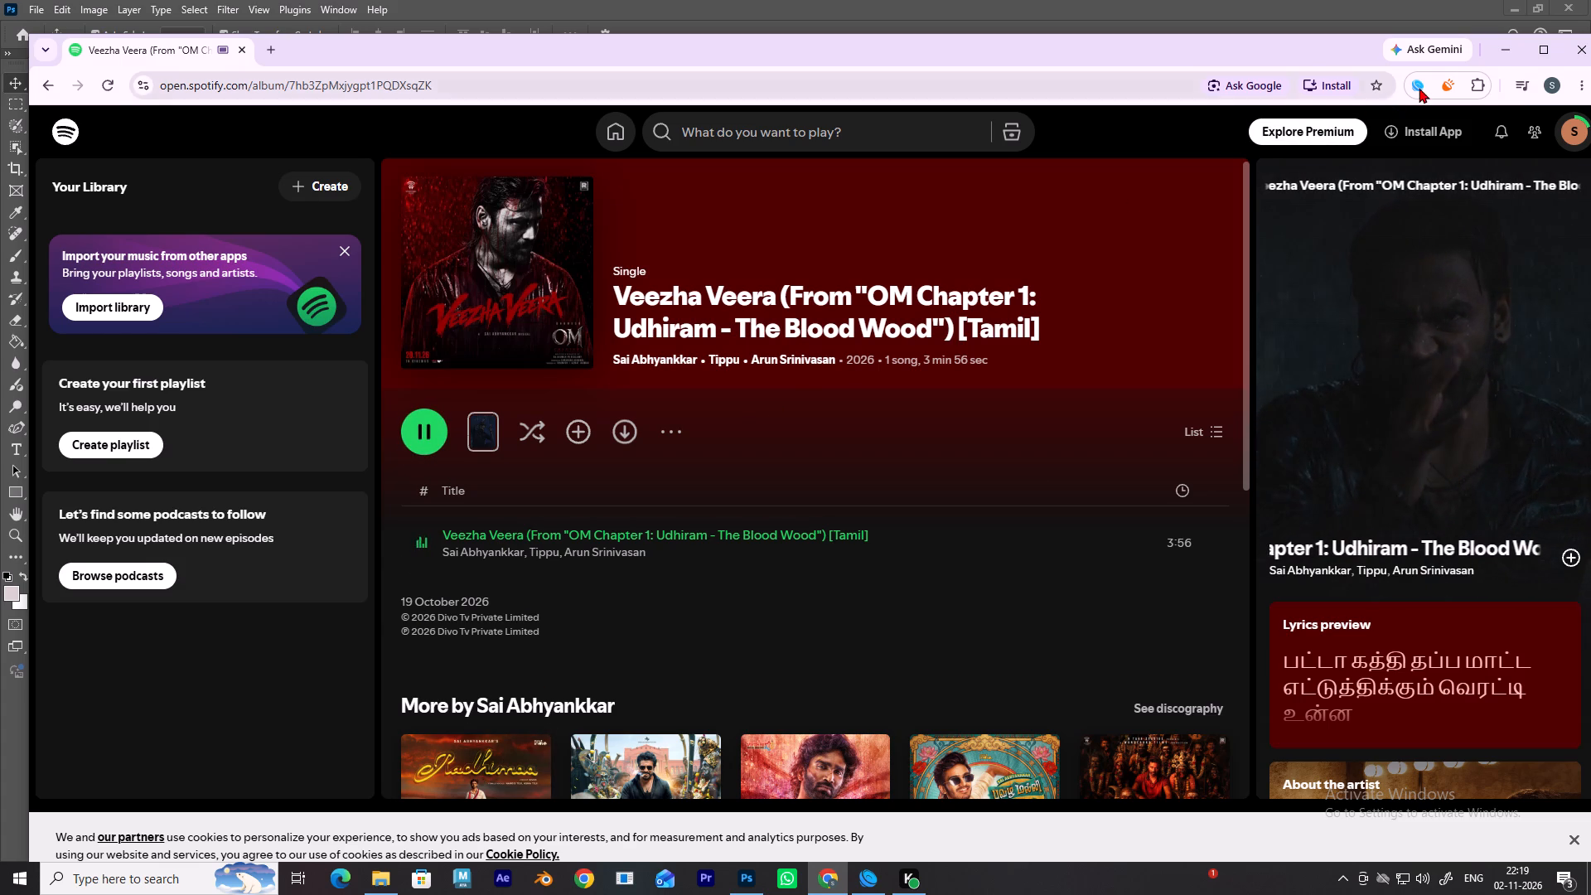
Set the Sound Booster extension's volume for the Spotify tab to 160%.
click(1419, 88)
drag(1463, 186, 1531, 184)
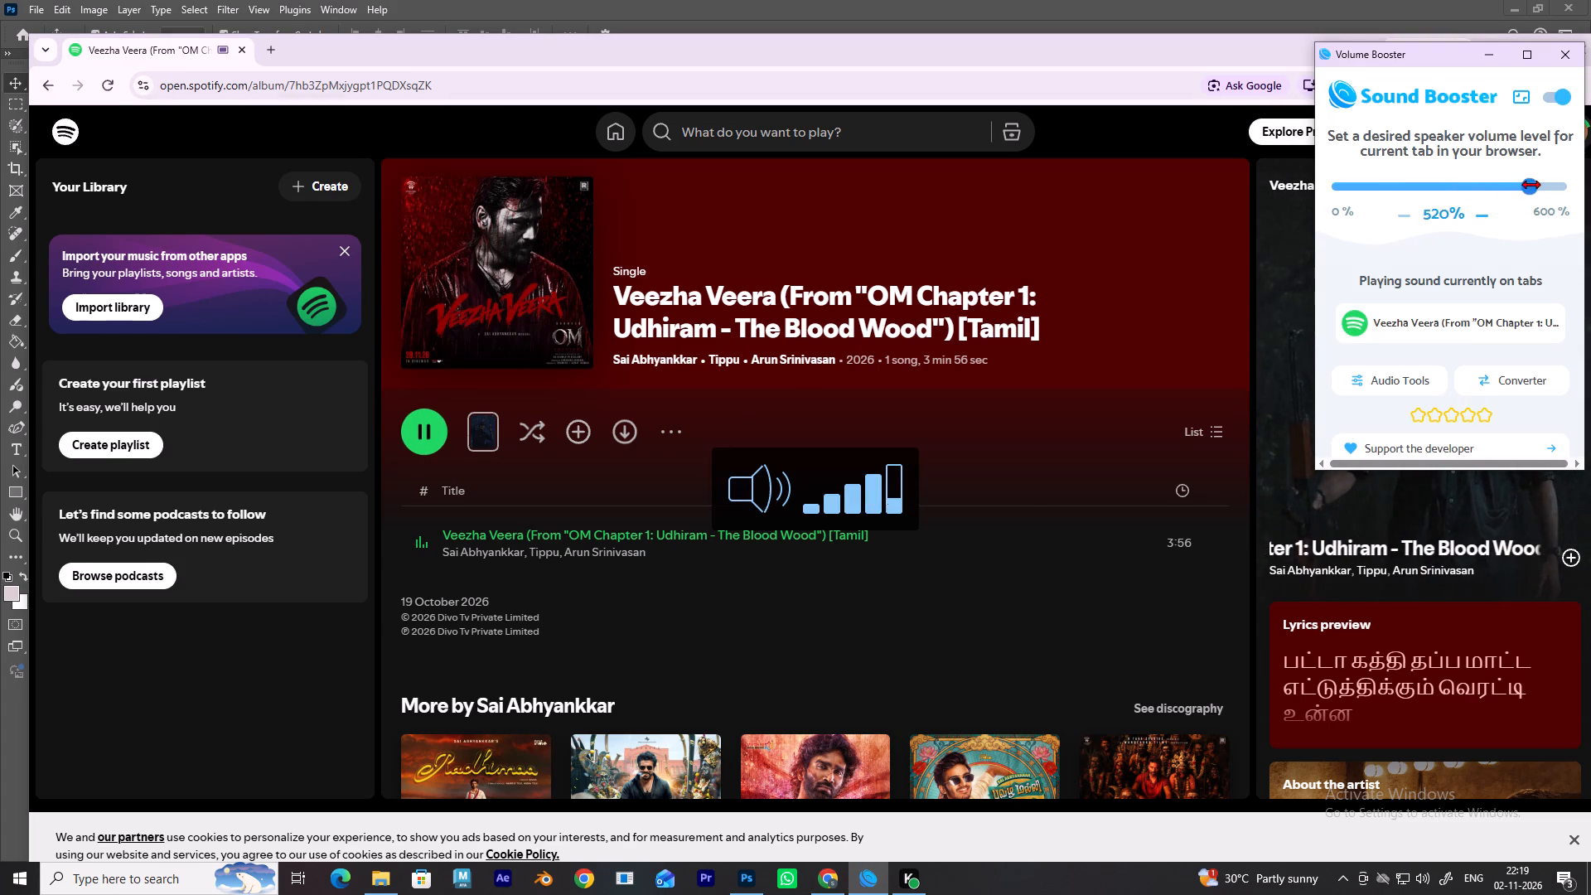
drag(1531, 184, 1502, 212)
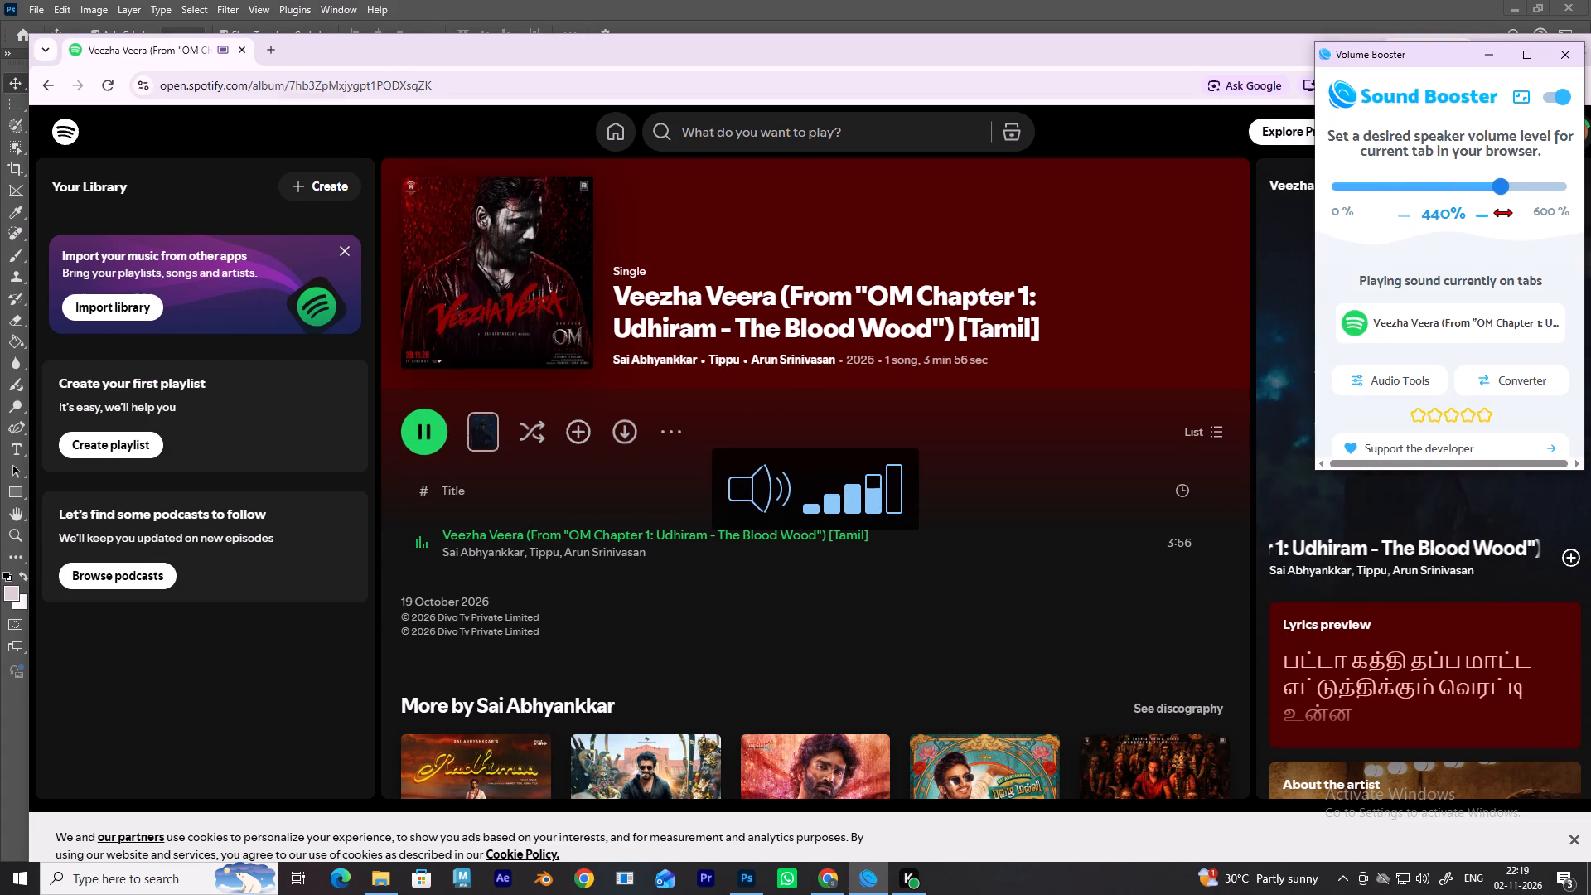
drag(1502, 212, 1399, 249)
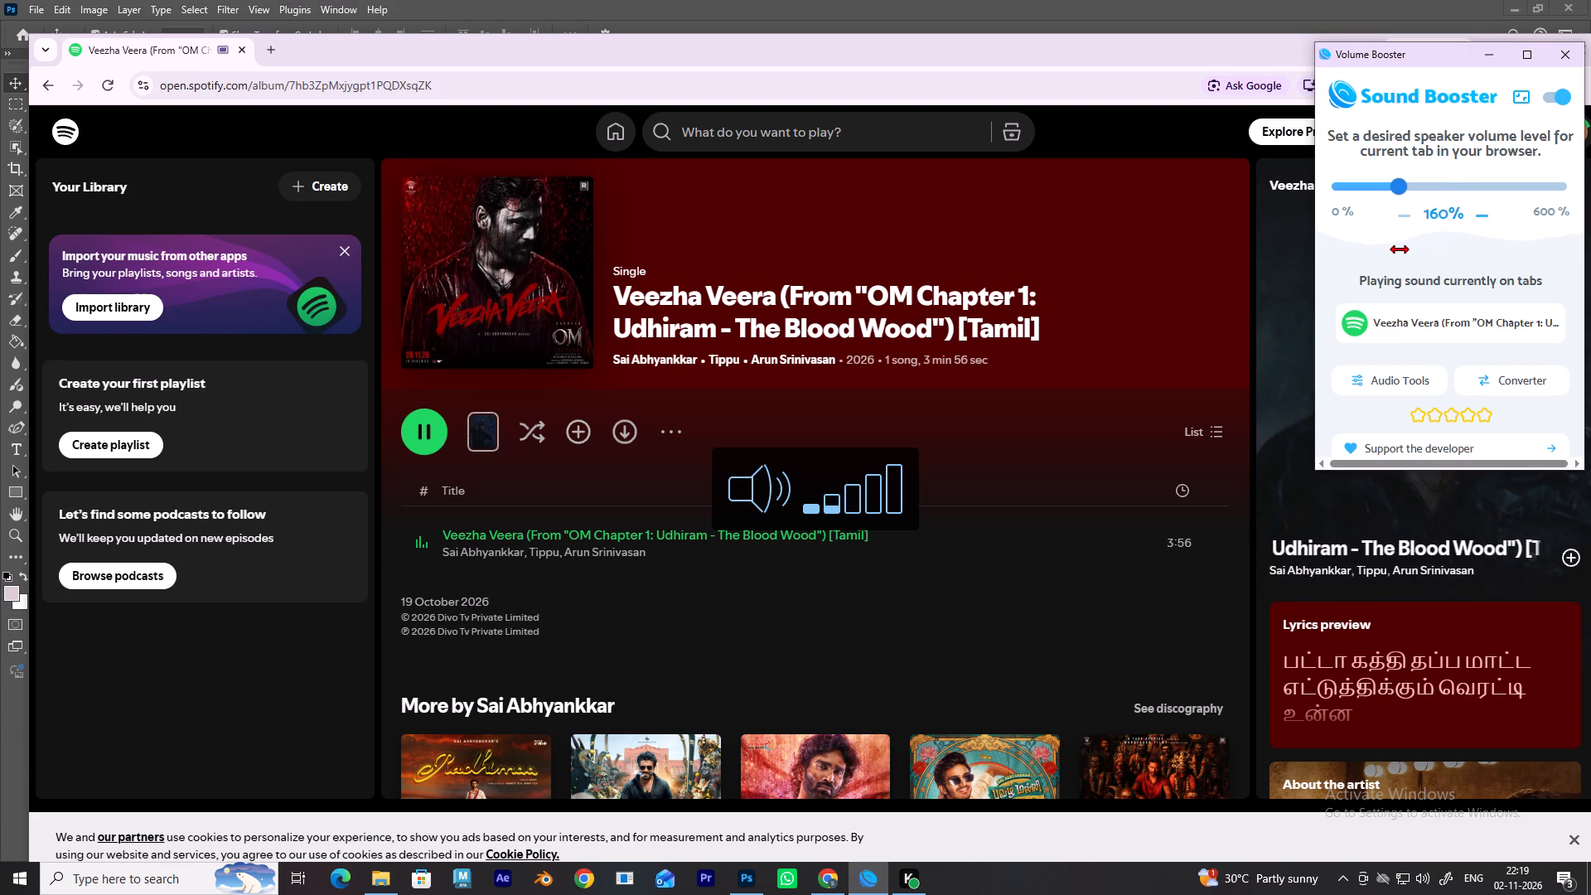
drag(1399, 249, 1399, 251)
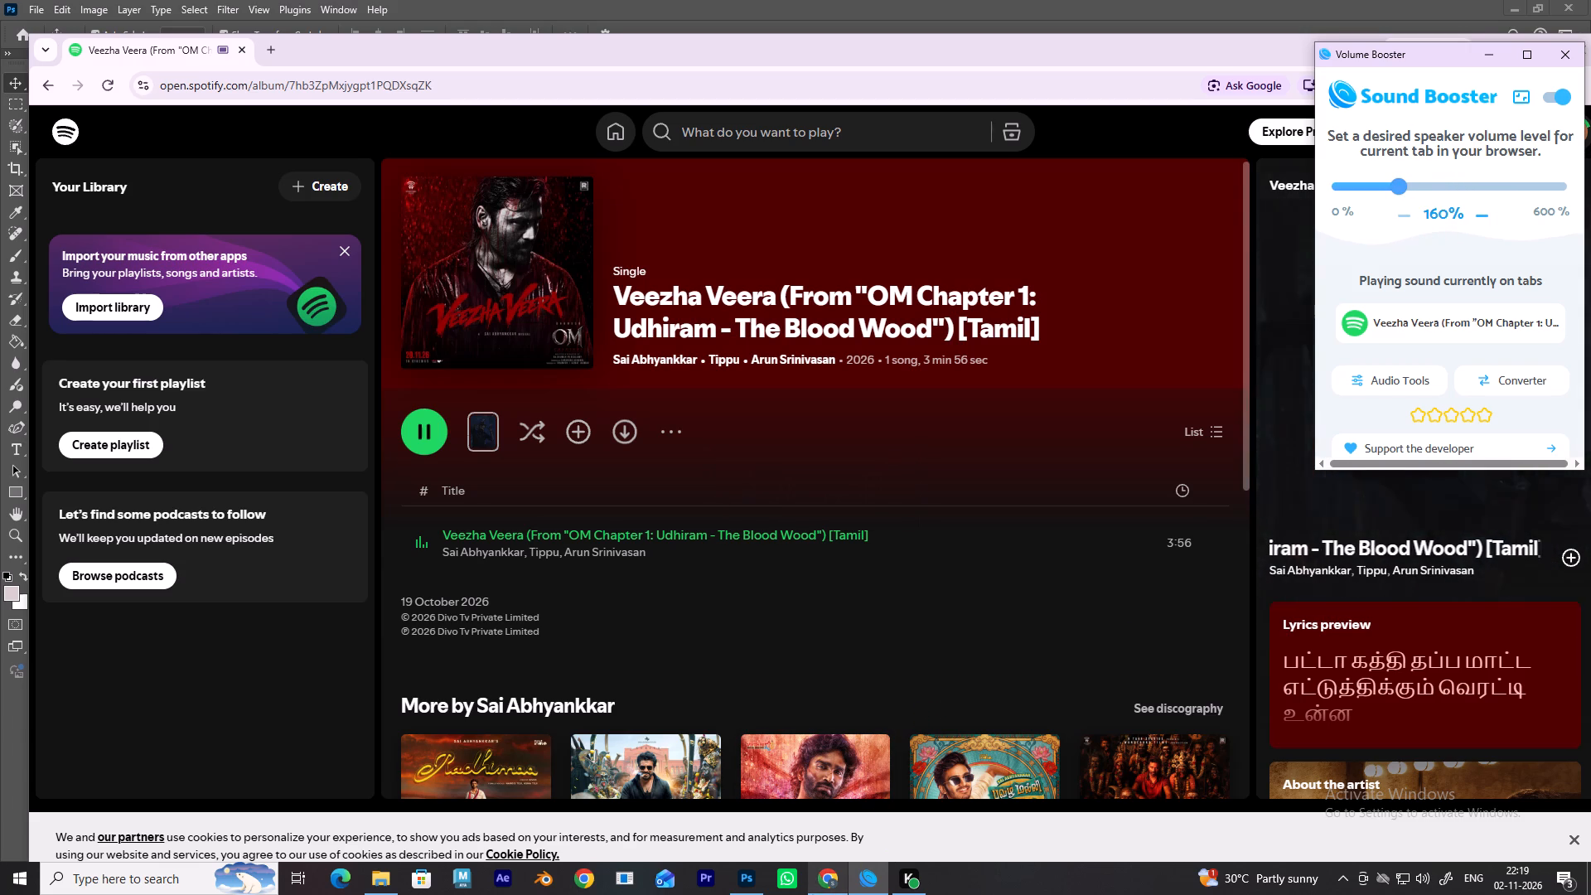
Switch from Chrome to the spiderman folder and place the red web texture download (24) into the Photoshop poster document.
click(739, 888)
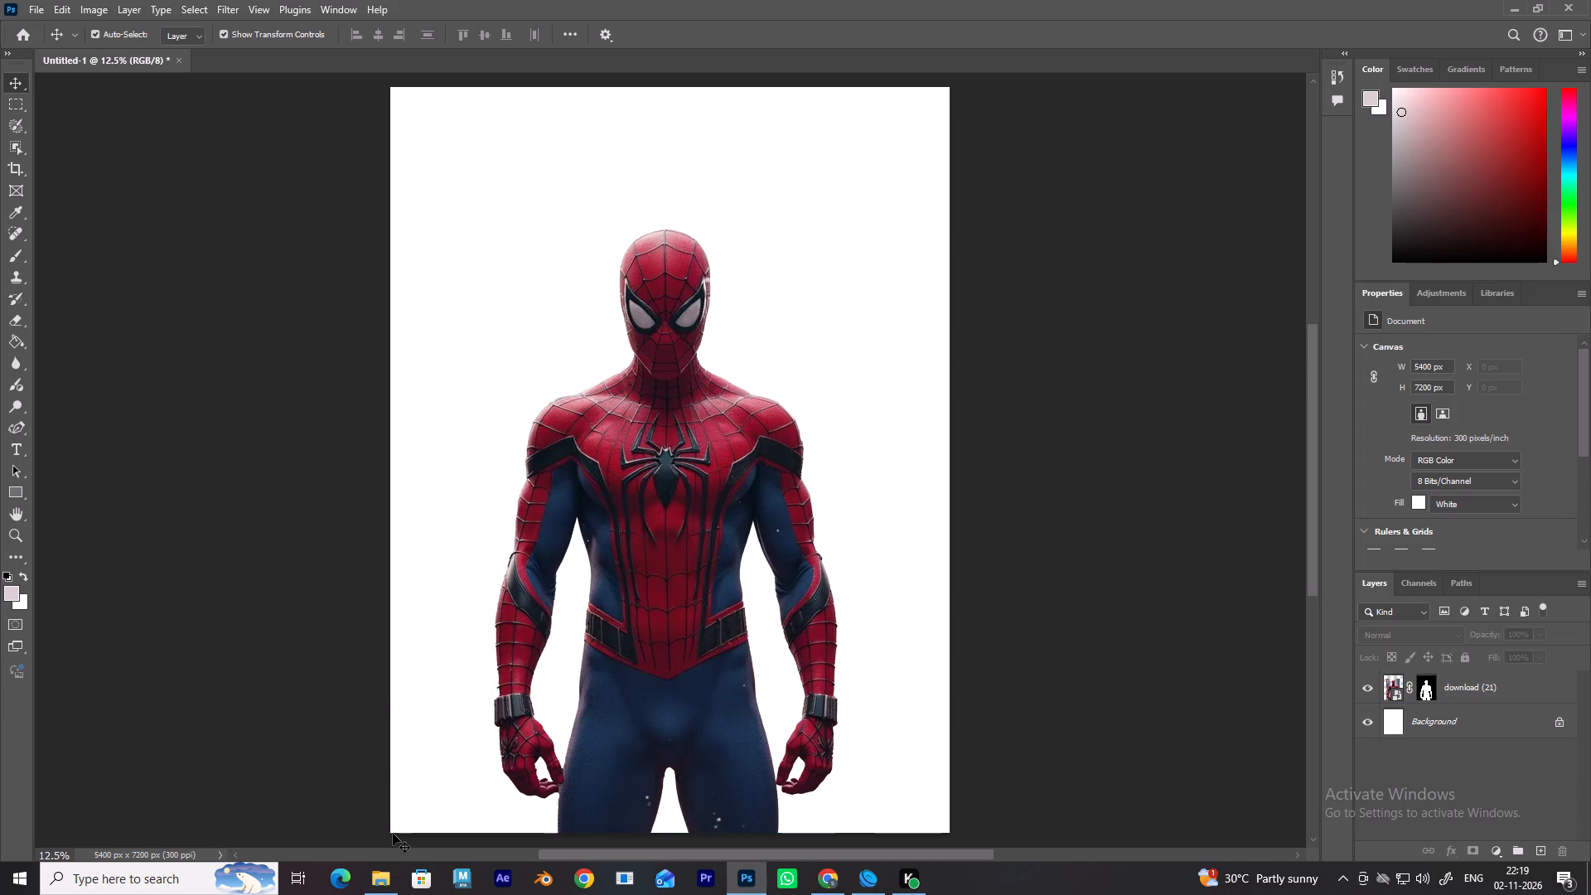
click(385, 869)
drag(259, 418, 706, 845)
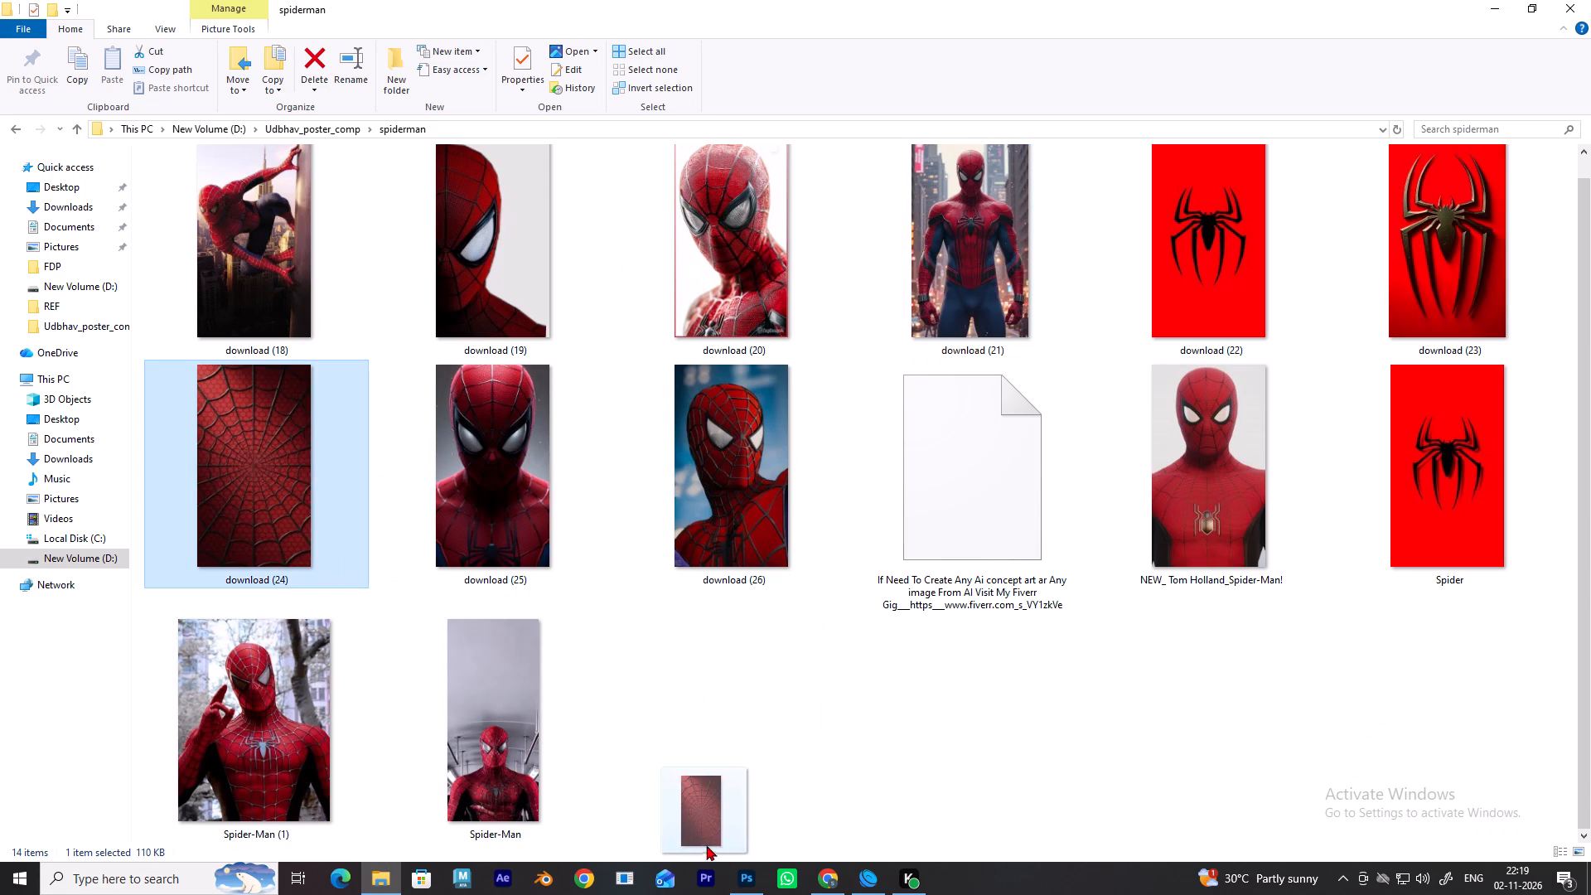
drag(706, 845, 641, 566)
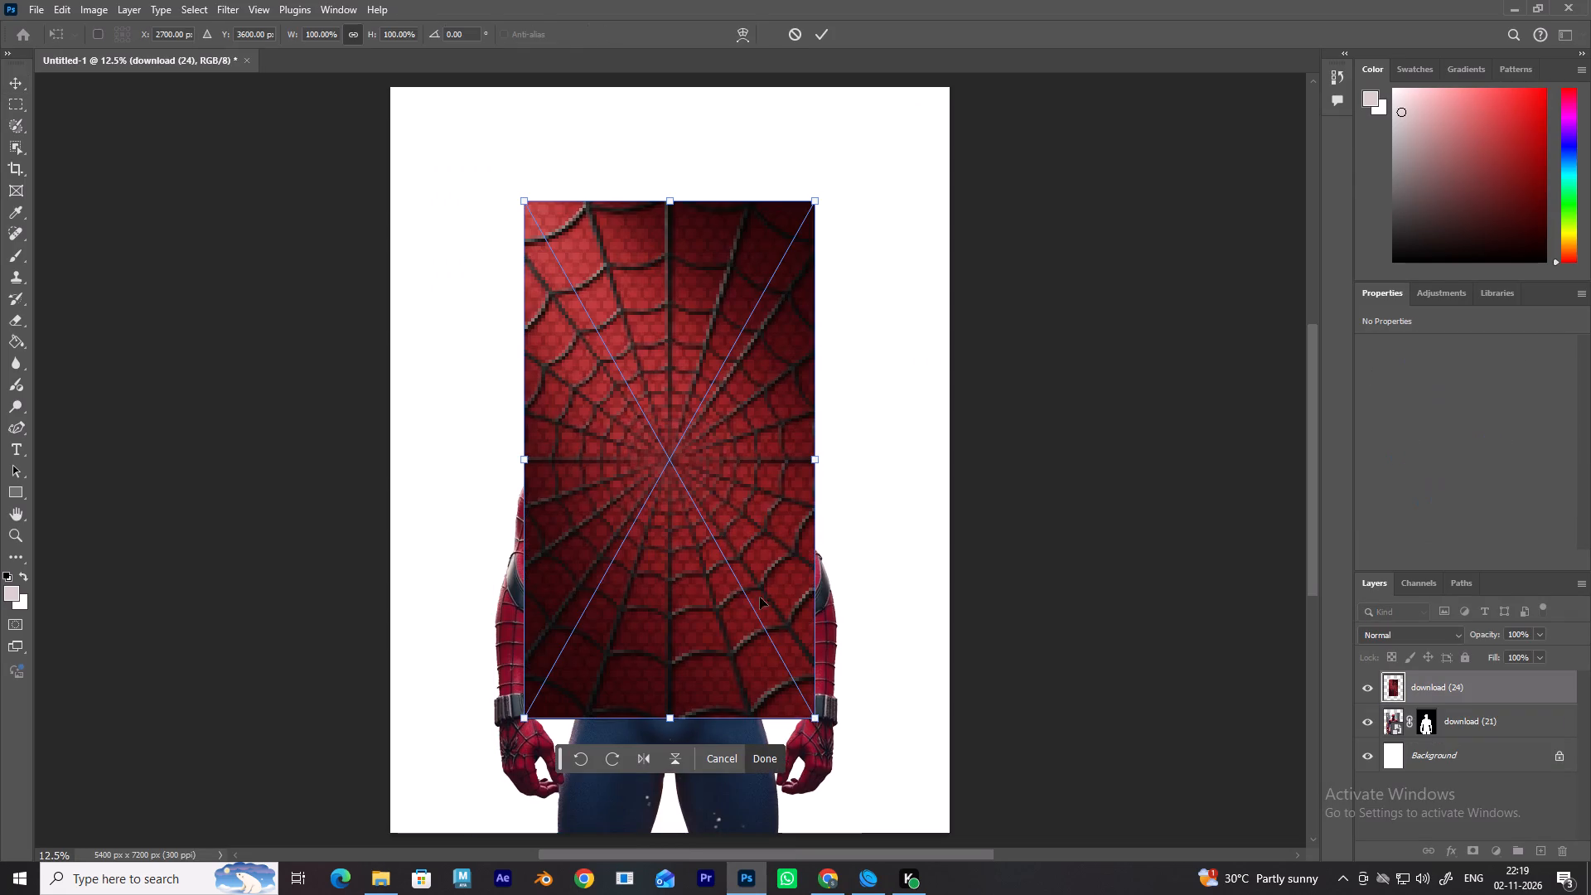
Scale and stretch the placed web texture to about 5623 x 7646 px so it covers the whole canvas.
drag(814, 715, 1057, 845)
drag(807, 640, 742, 548)
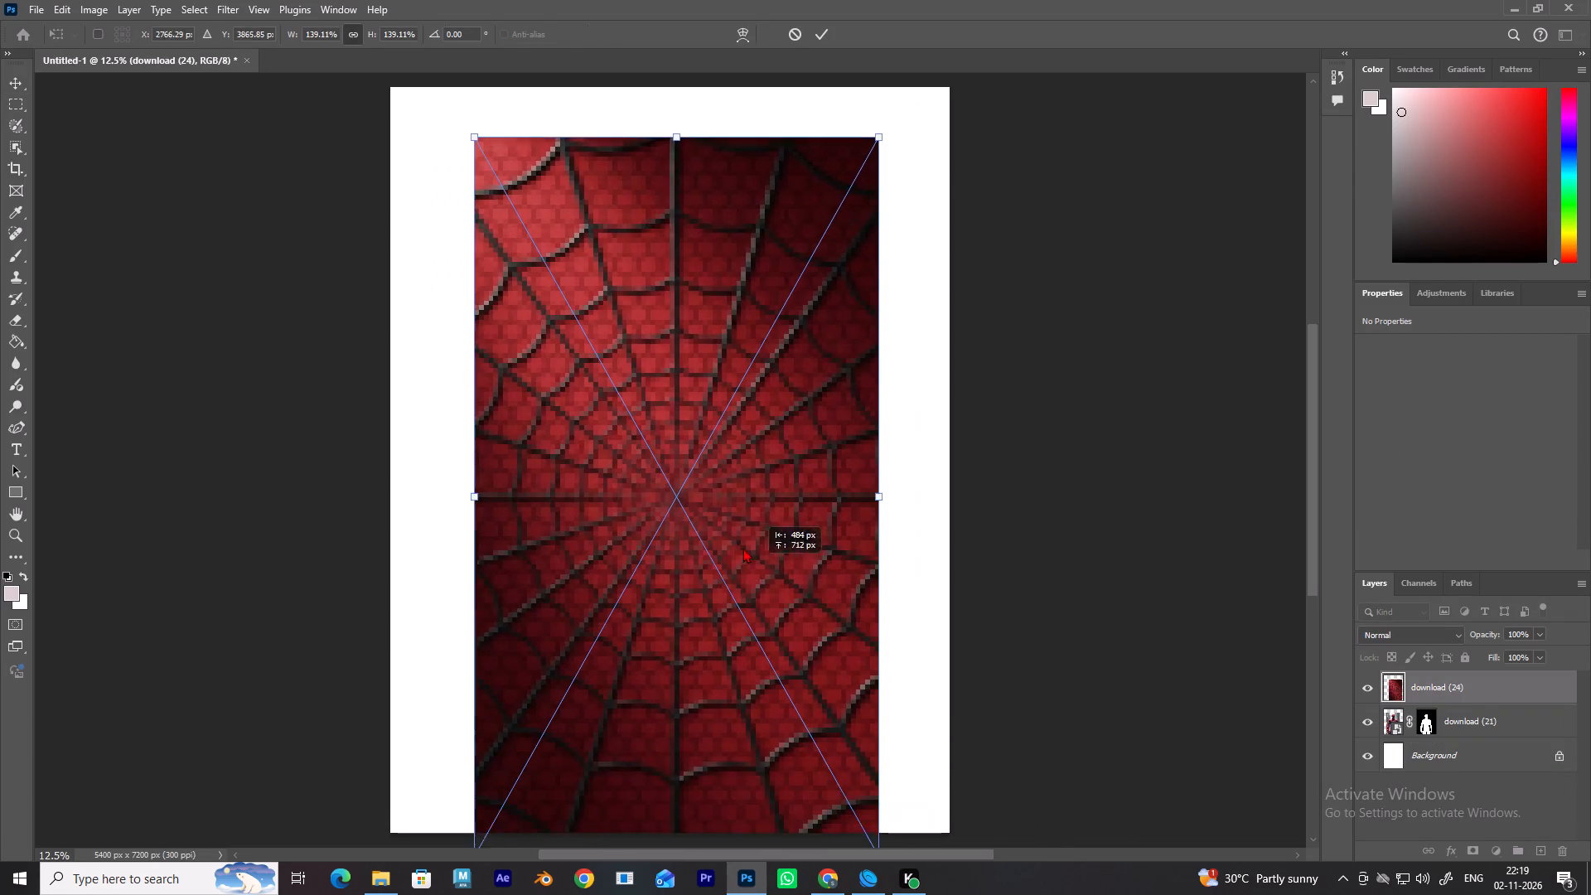
drag(742, 548, 650, 489)
drag(771, 768, 900, 783)
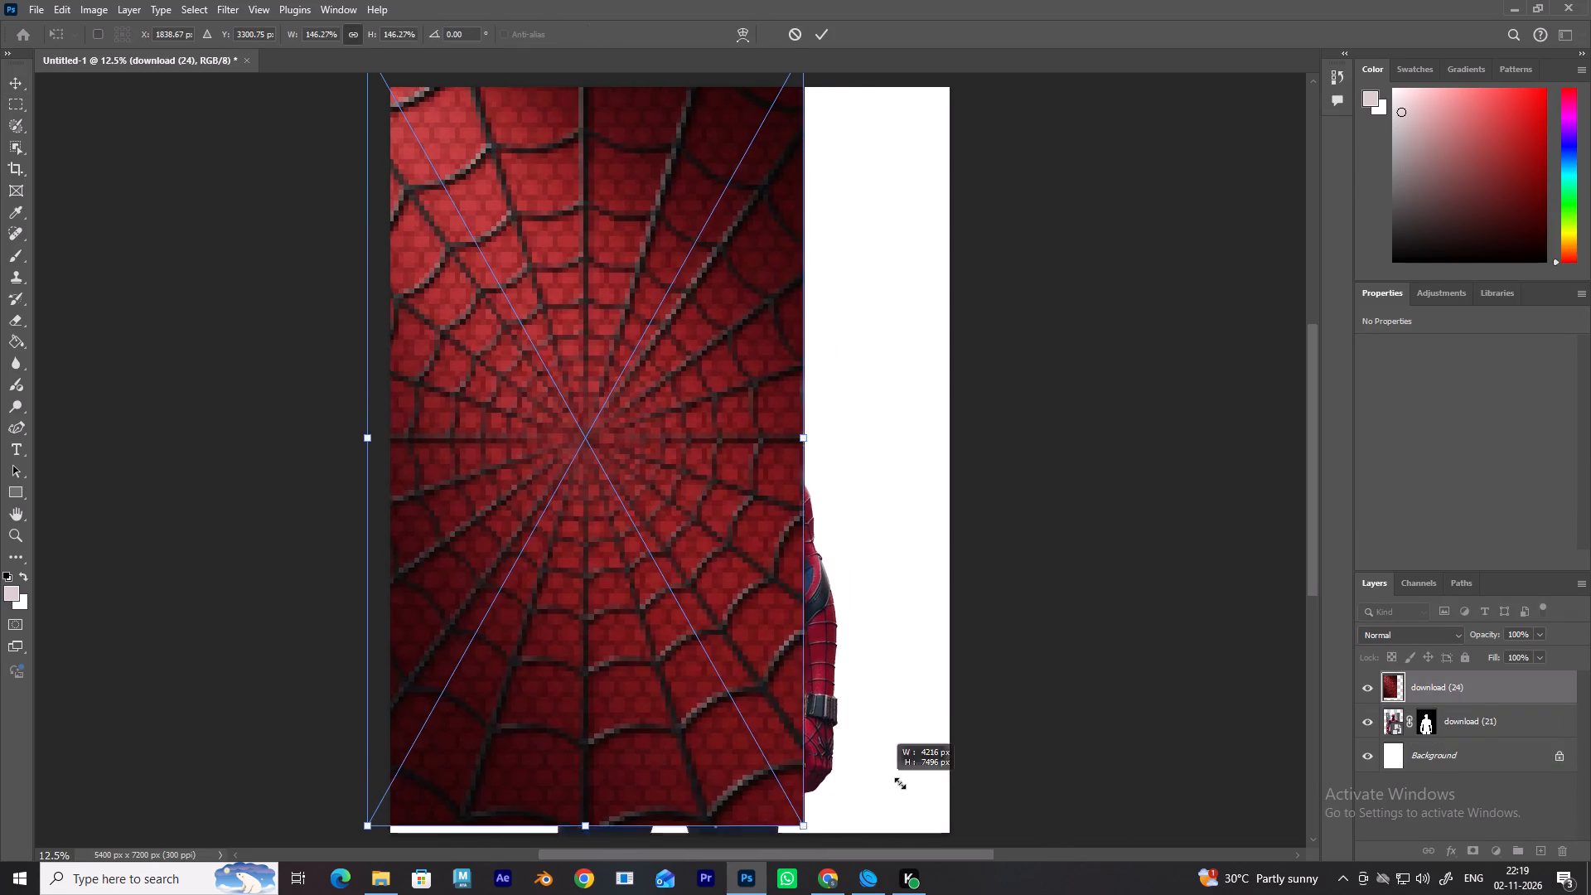
drag(900, 783, 1144, 789)
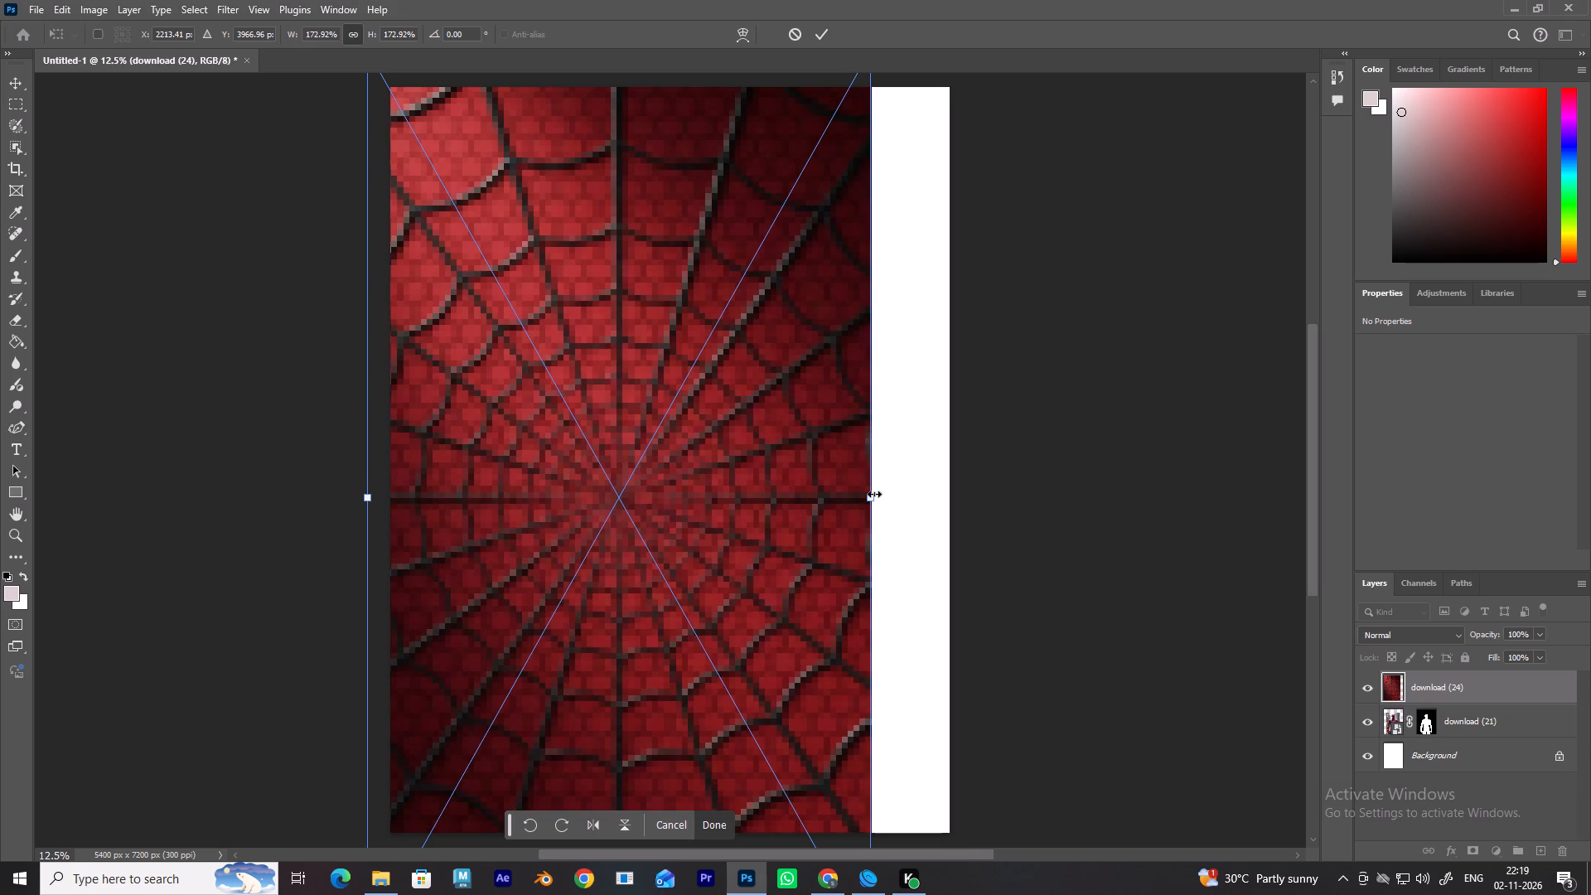
shift+drag(874, 499, 1029, 491)
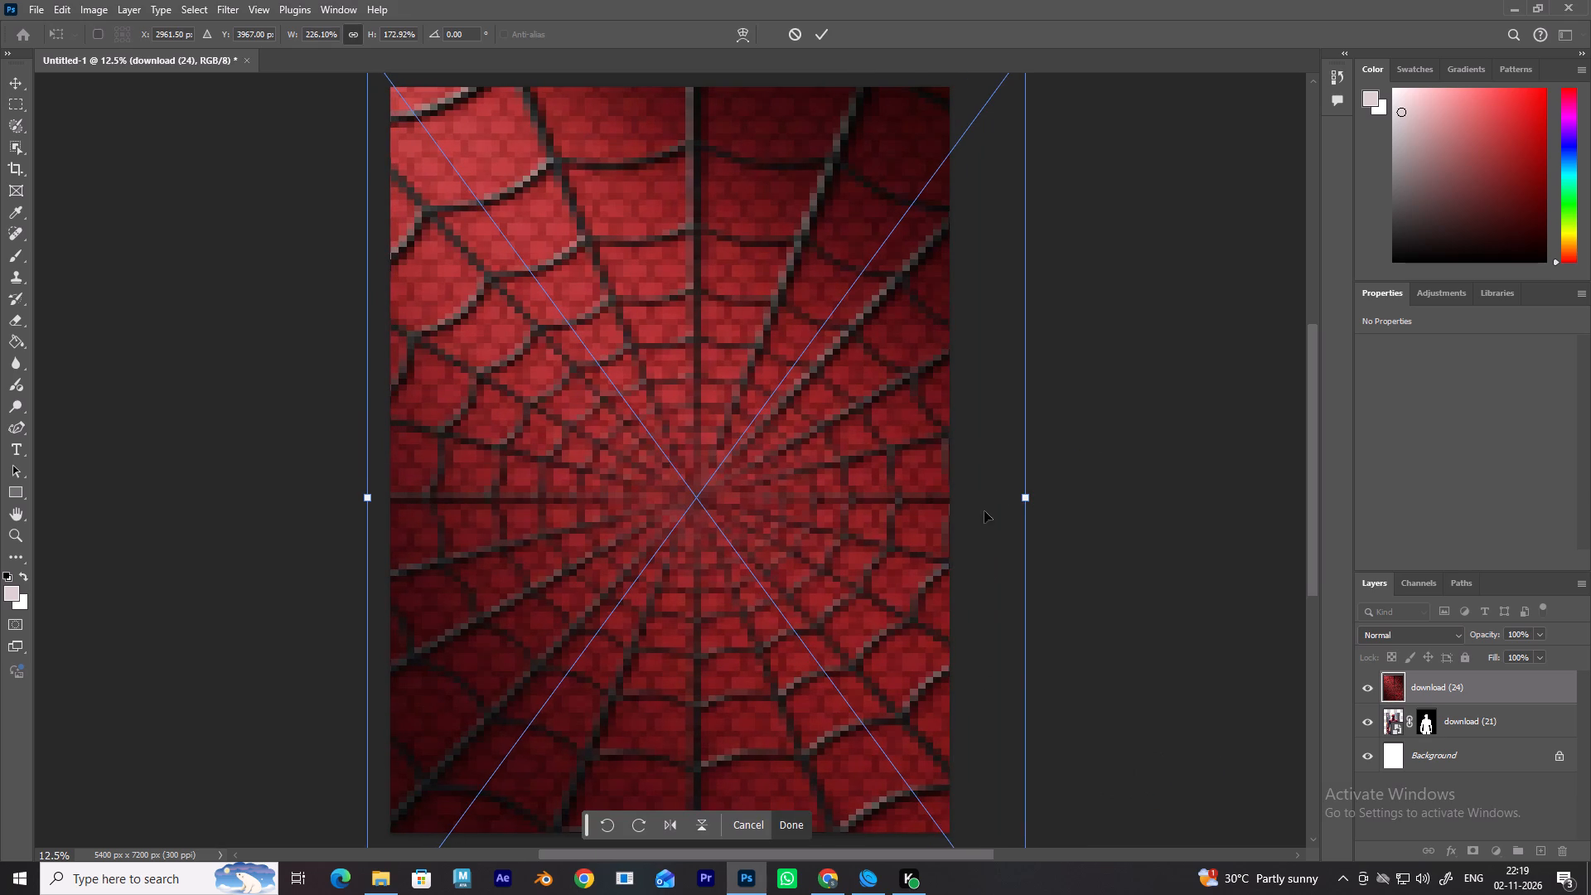
drag(889, 438, 867, 555)
drag(999, 163, 935, 276)
drag(694, 462, 726, 271)
Move the download (24) web texture layer beneath the masked Spider-Man layer.
drag(1437, 692, 1448, 743)
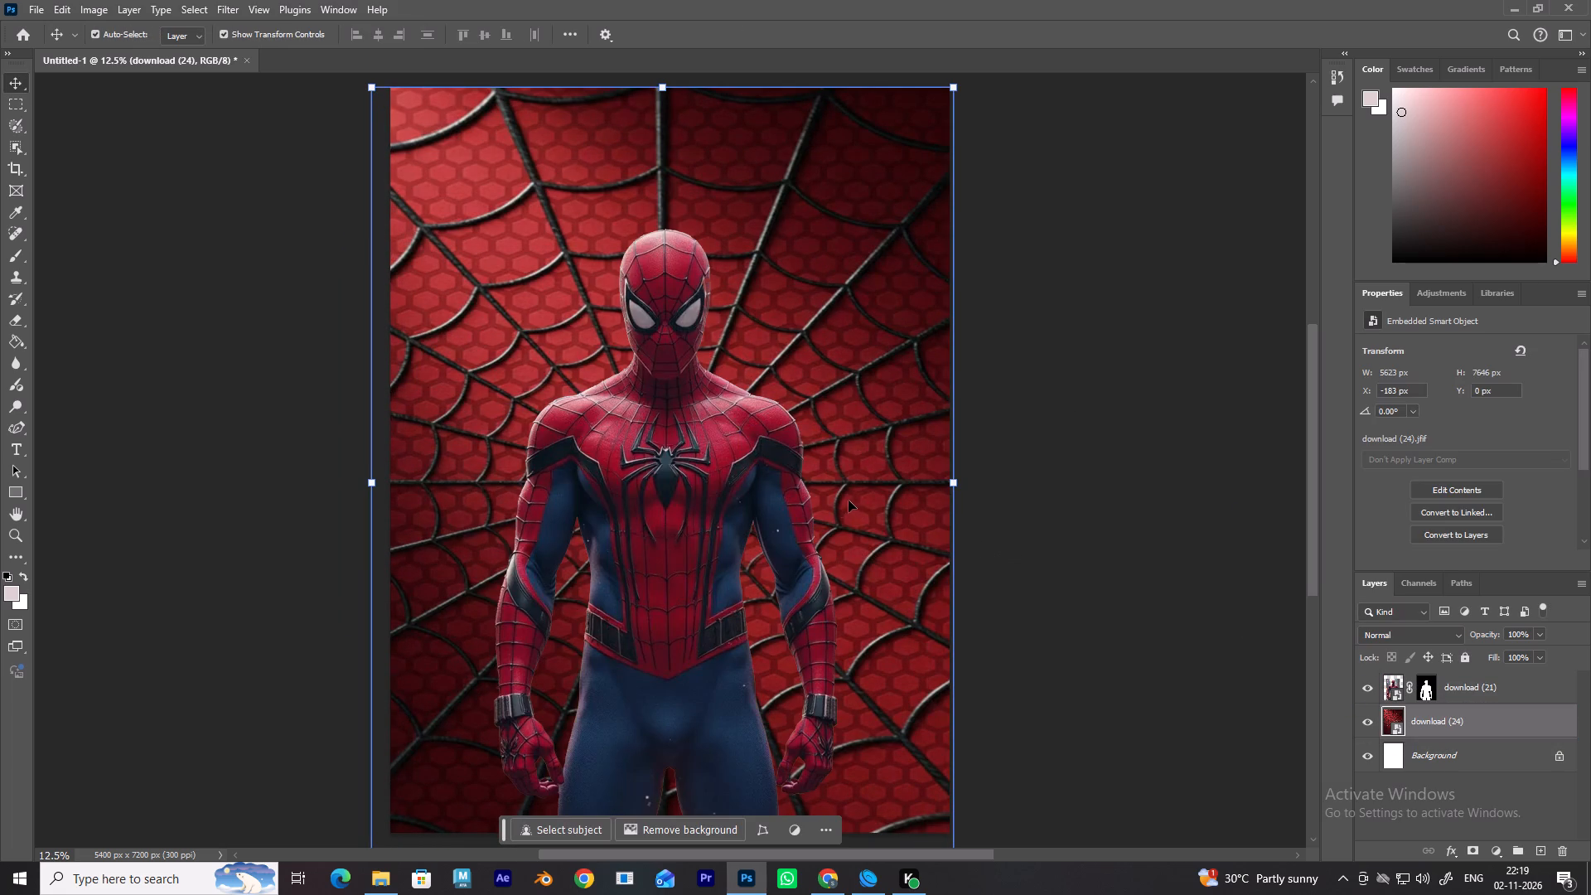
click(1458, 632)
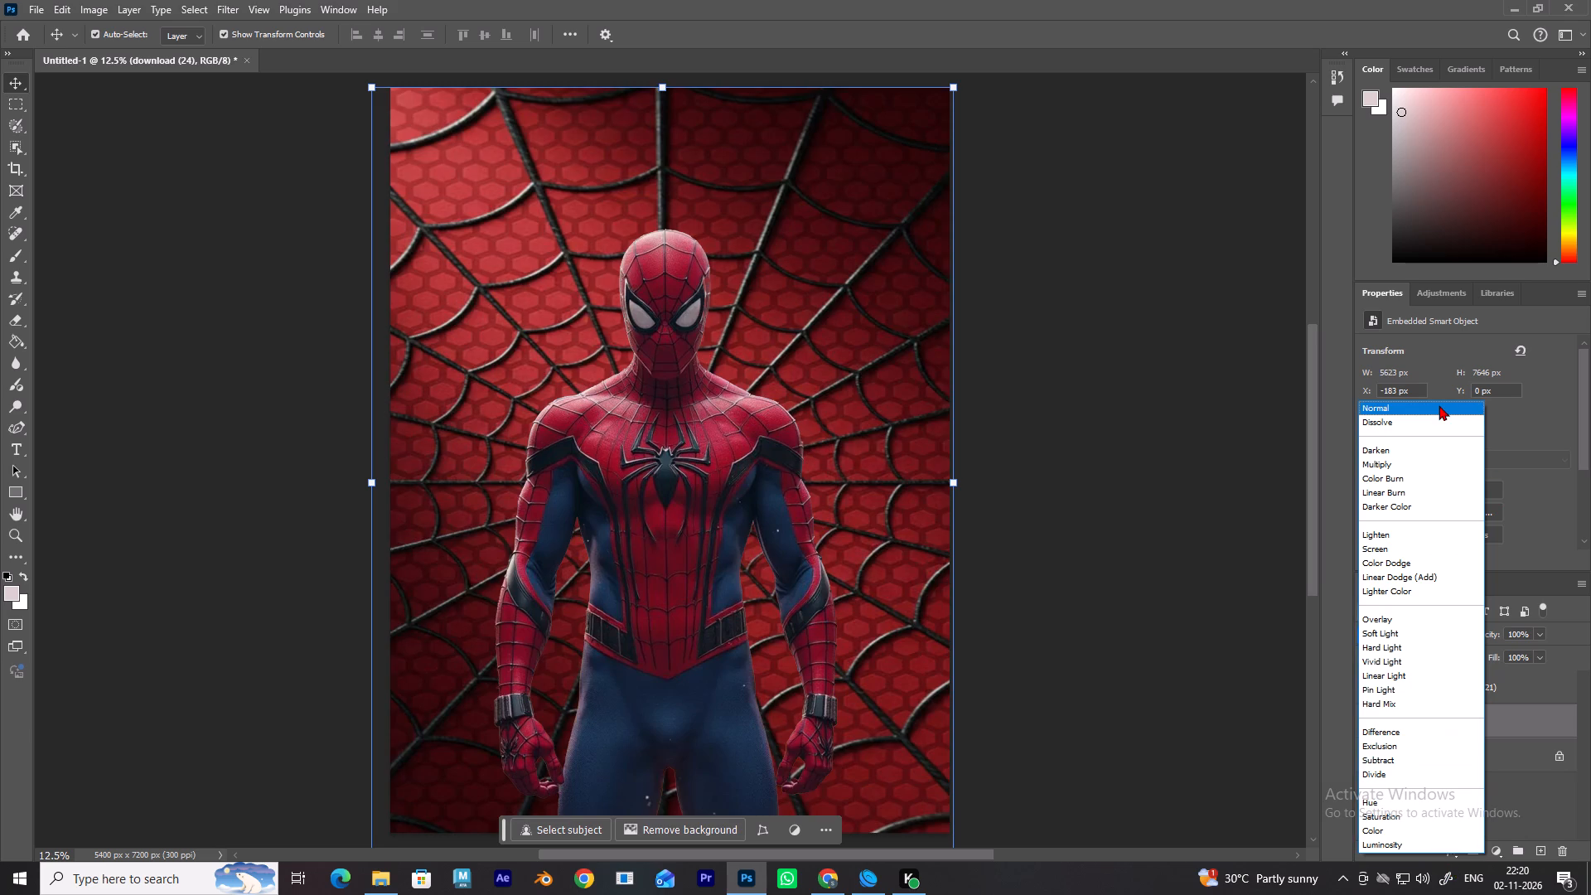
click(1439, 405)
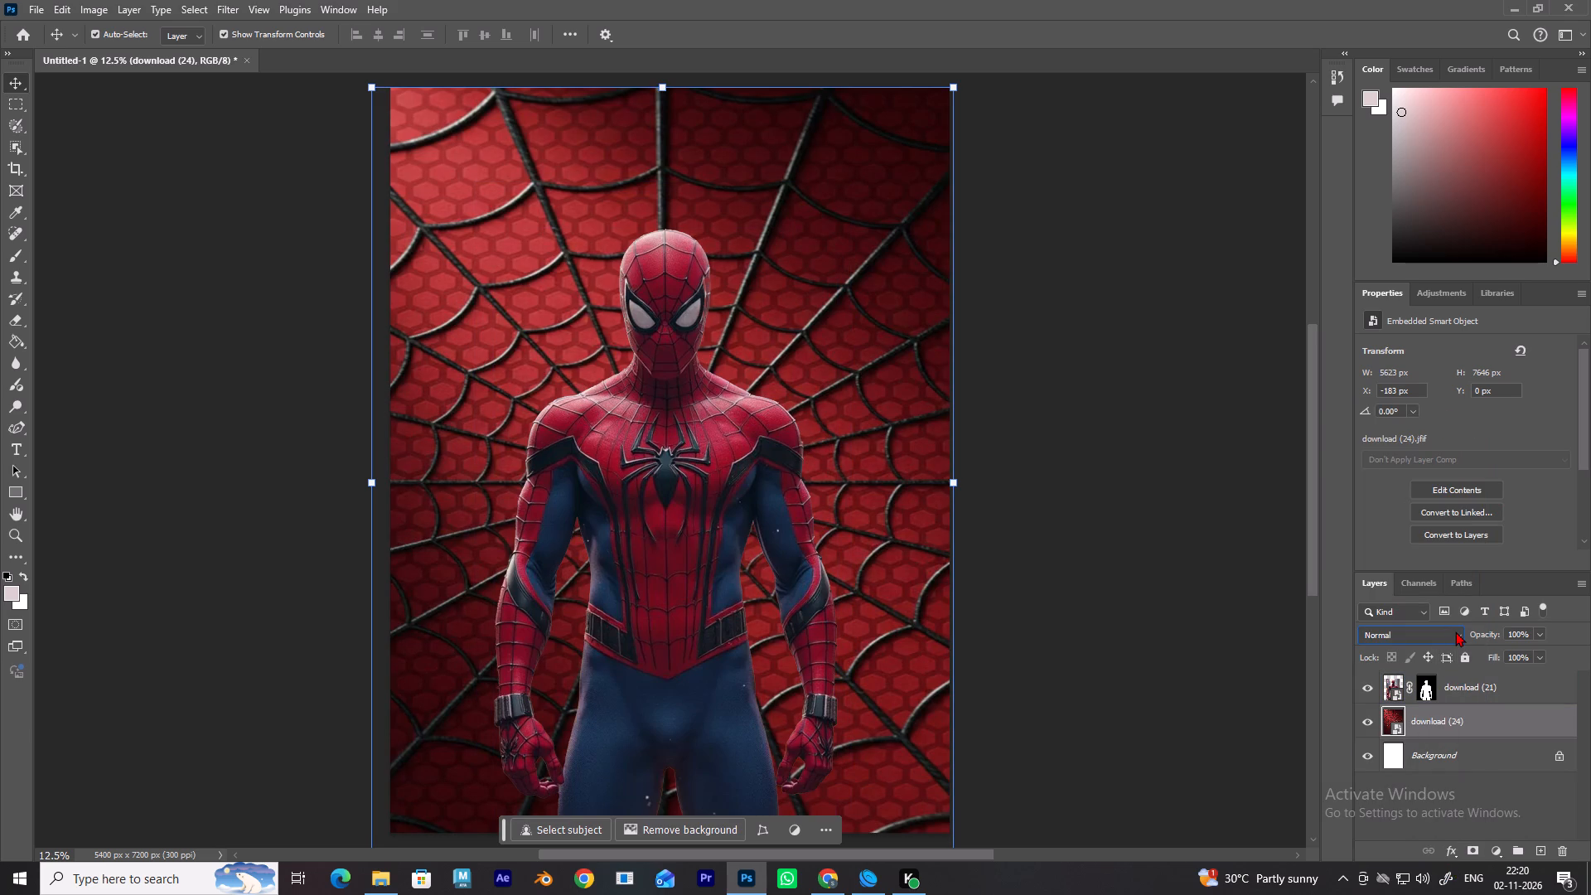
Move the web background up, stretch its height to 201.56%, and centre it horizontally with the web's hub behind Spider-Man's head, covering the canvas.
drag(885, 211, 882, 179)
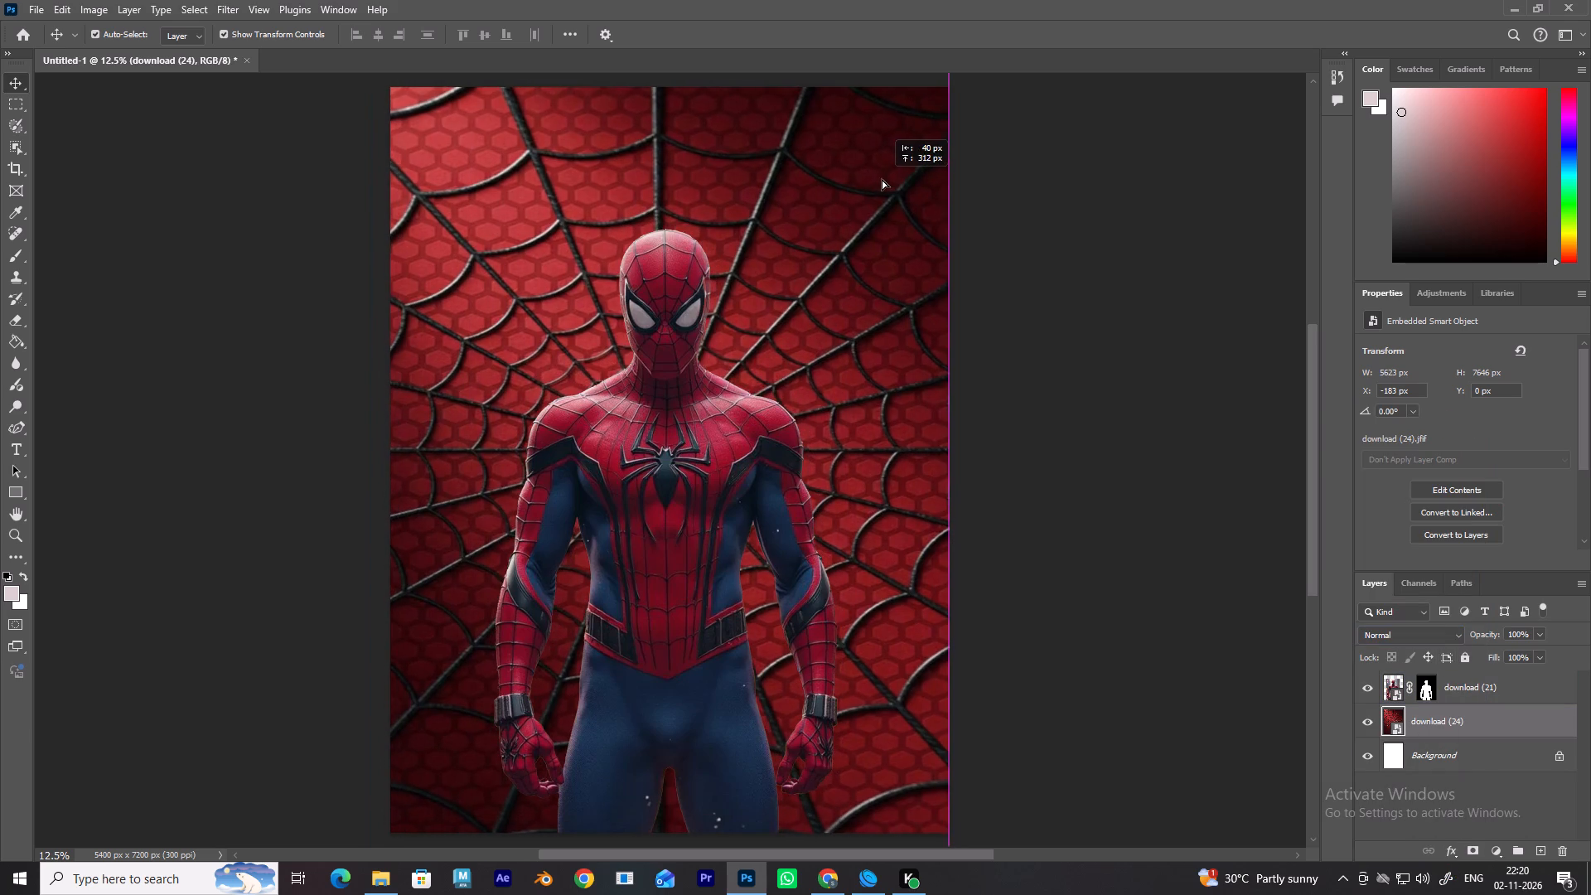
drag(882, 179, 901, 94)
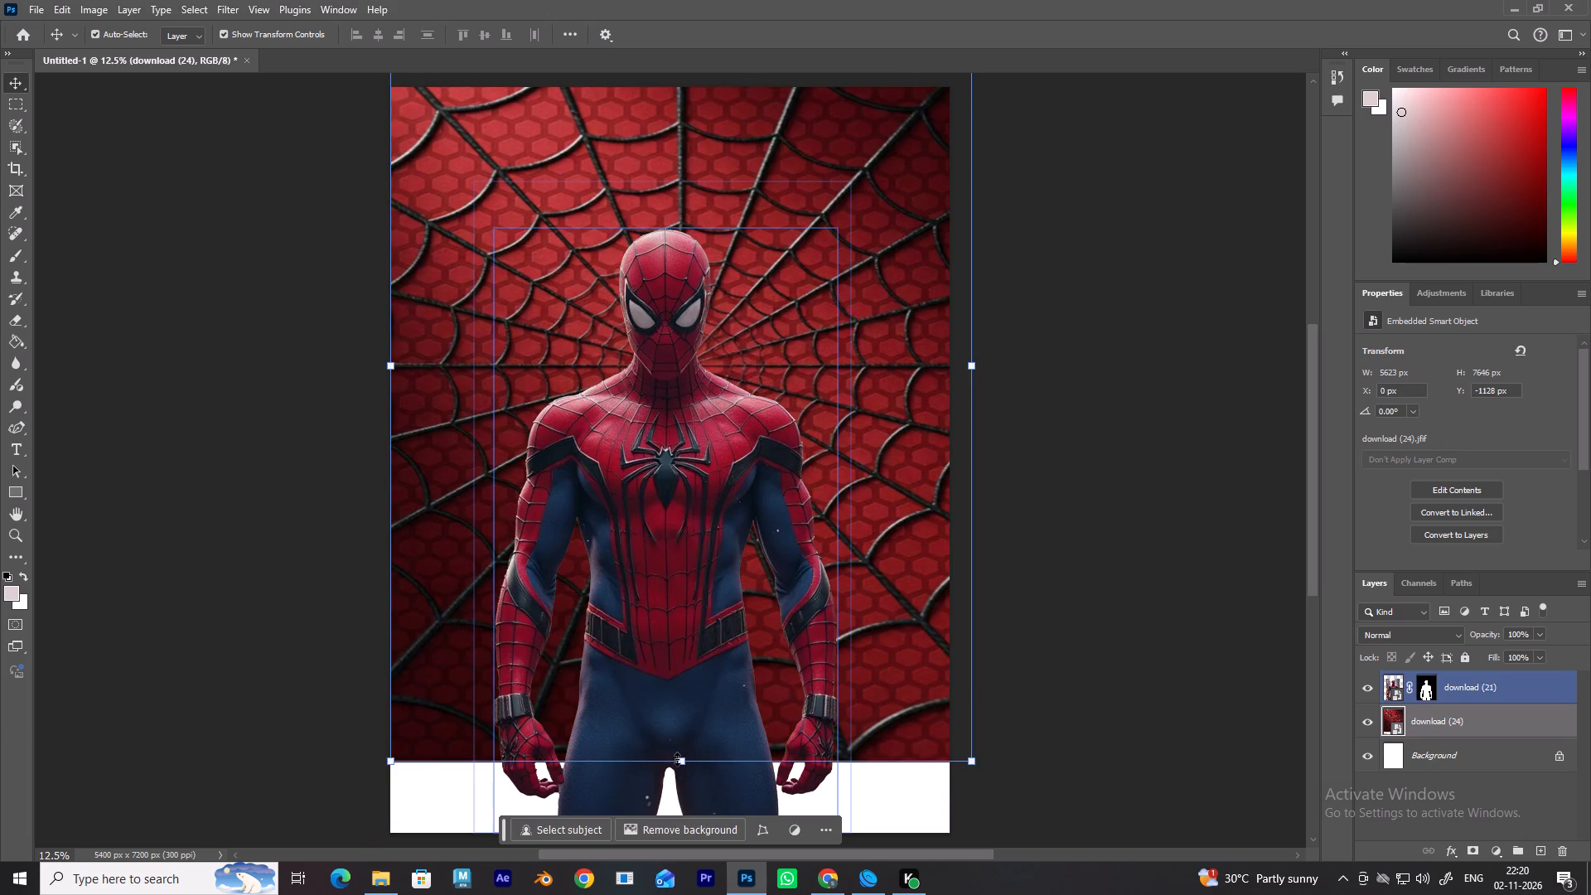
shift+drag(684, 757, 684, 797)
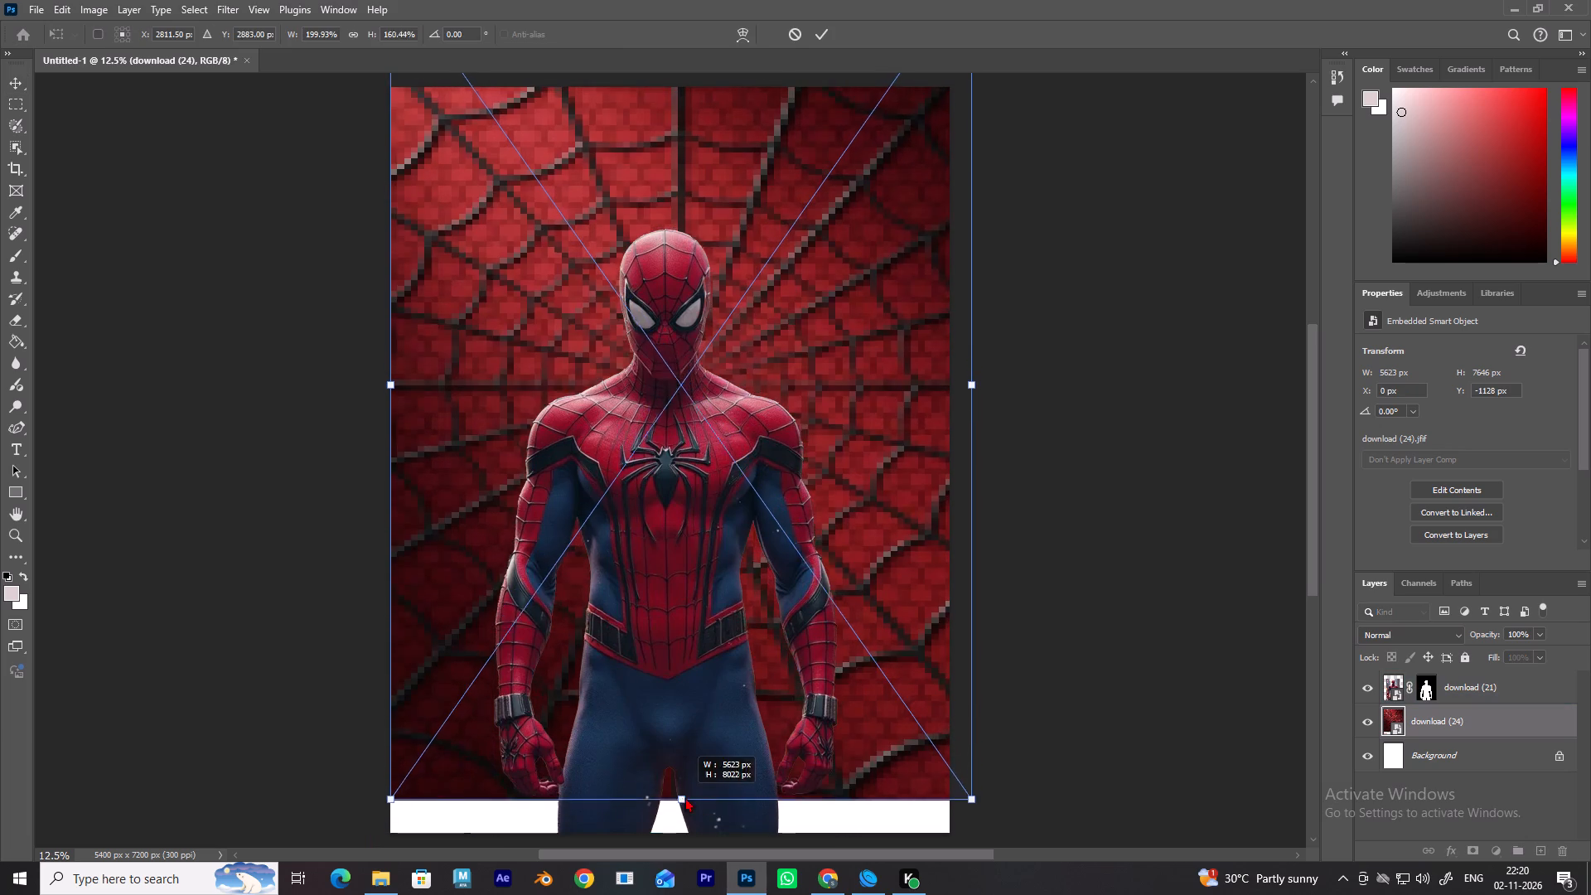
shift+drag(684, 797, 689, 844)
drag(830, 438, 829, 404)
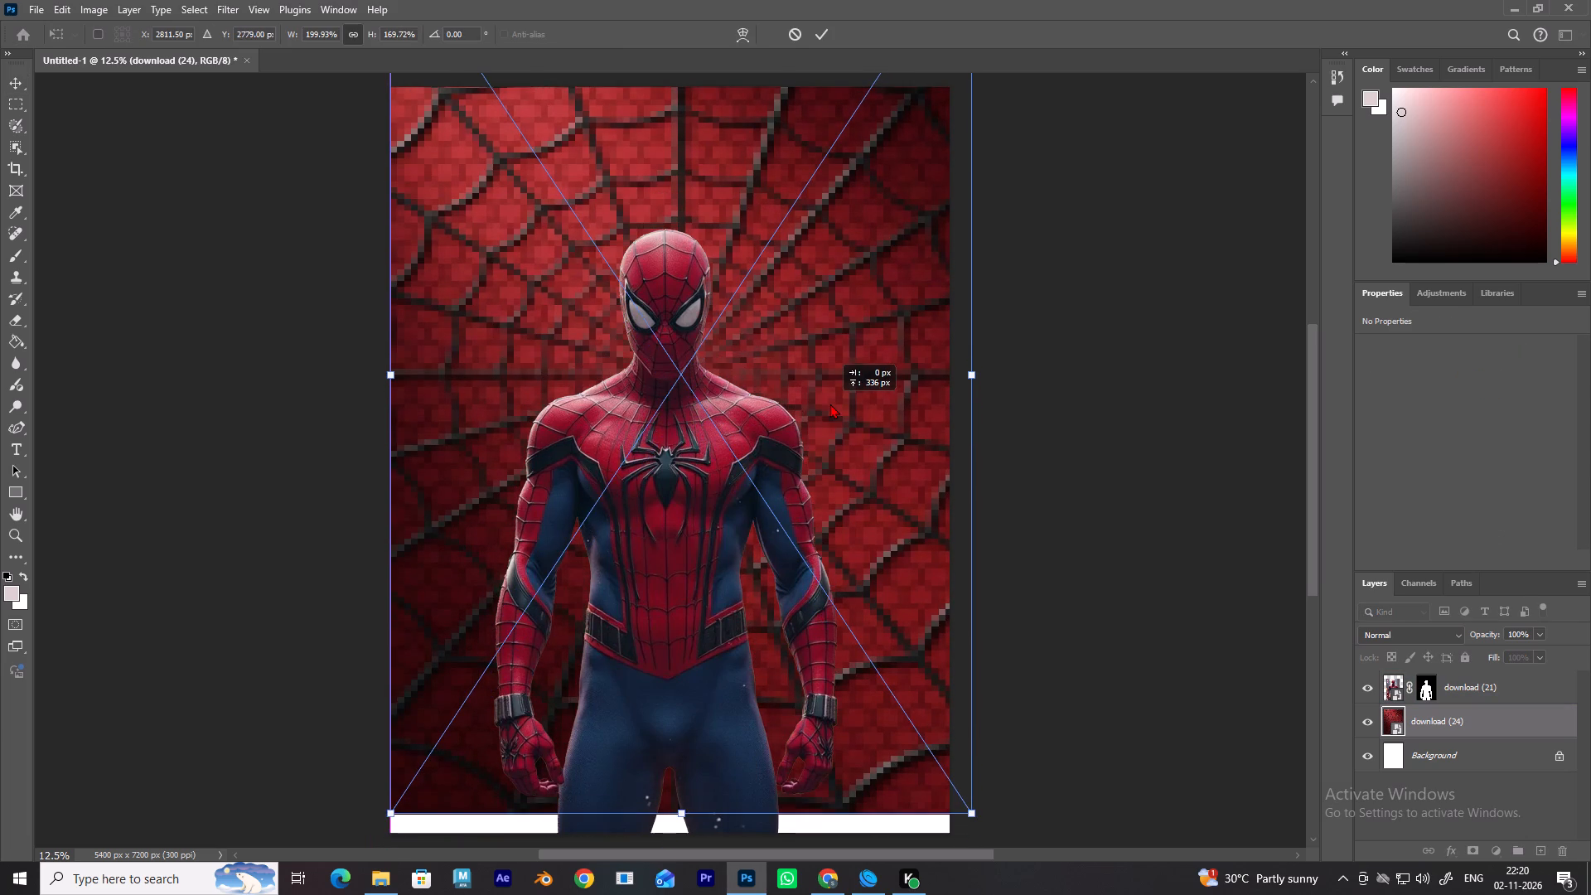
drag(829, 404, 825, 375)
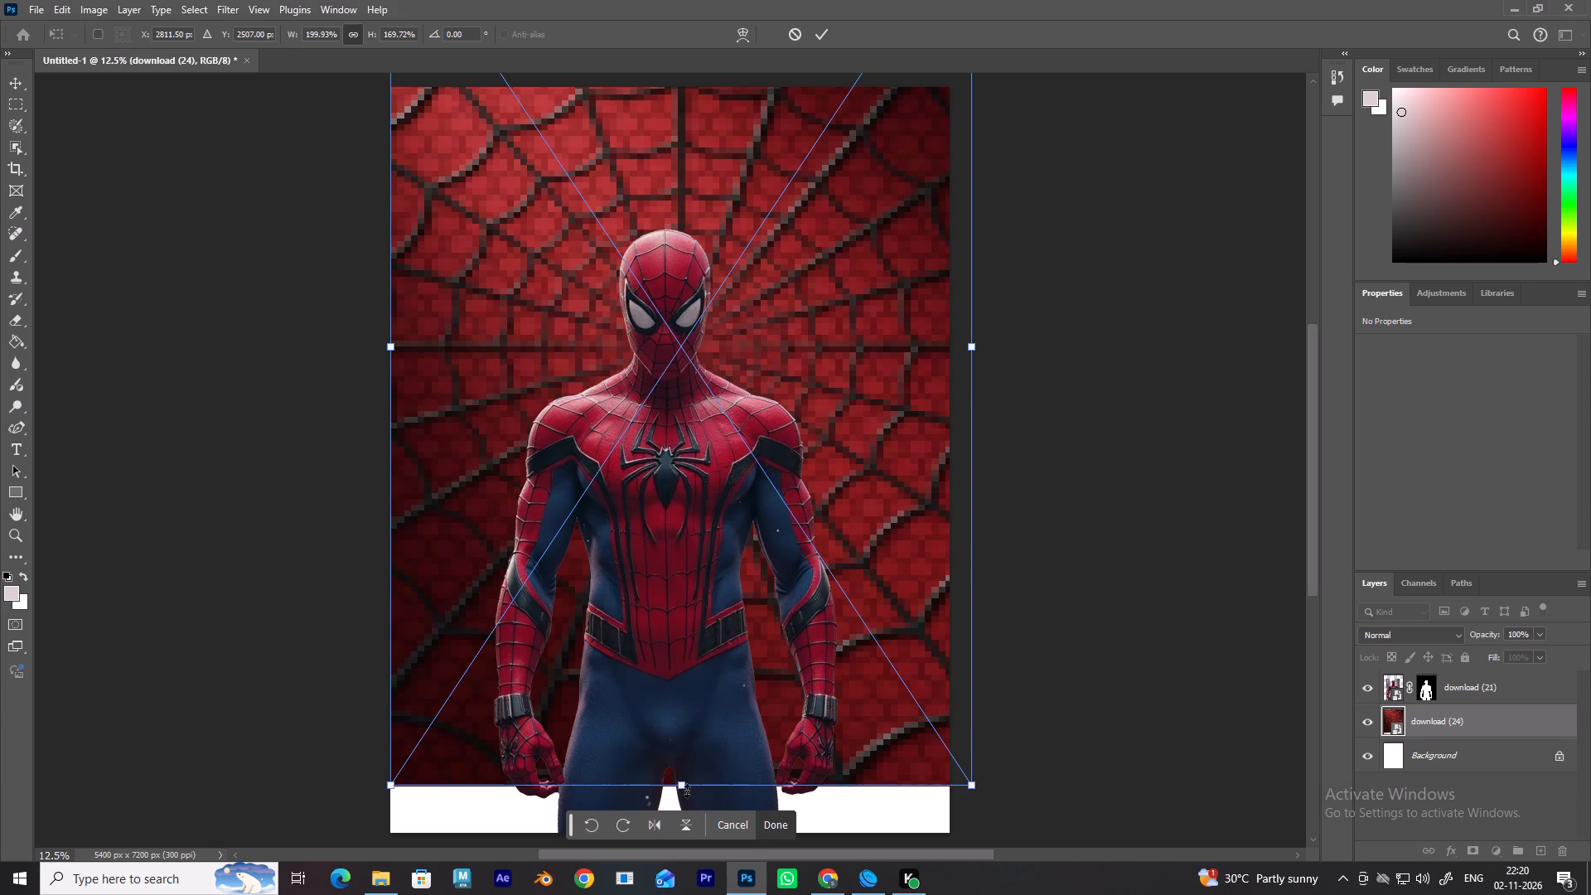
shift+drag(687, 791, 698, 852)
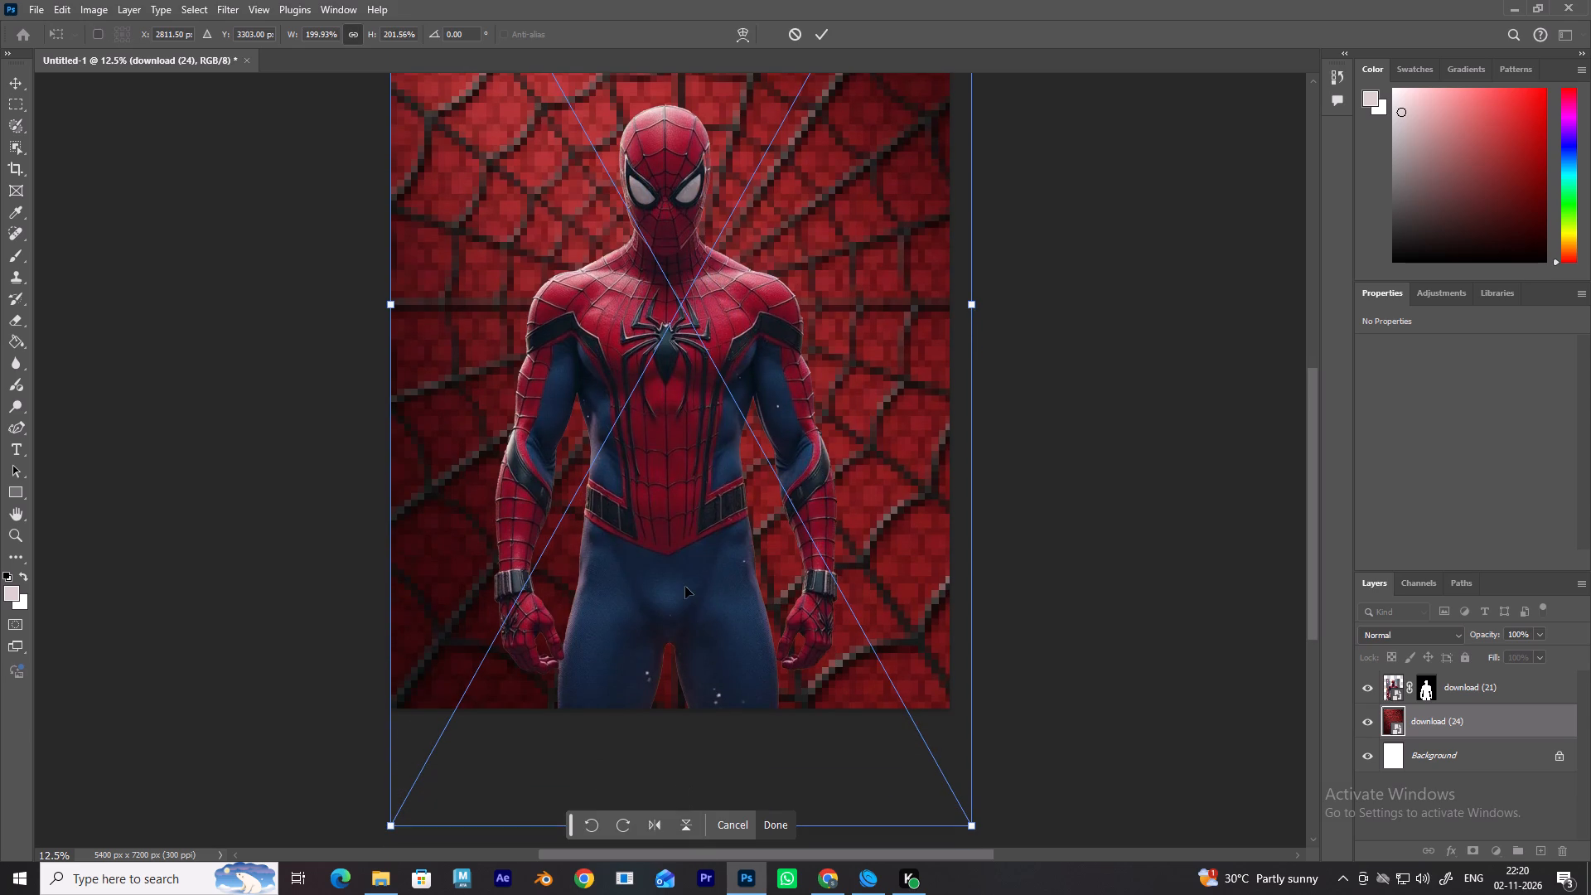
drag(685, 587, 670, 510)
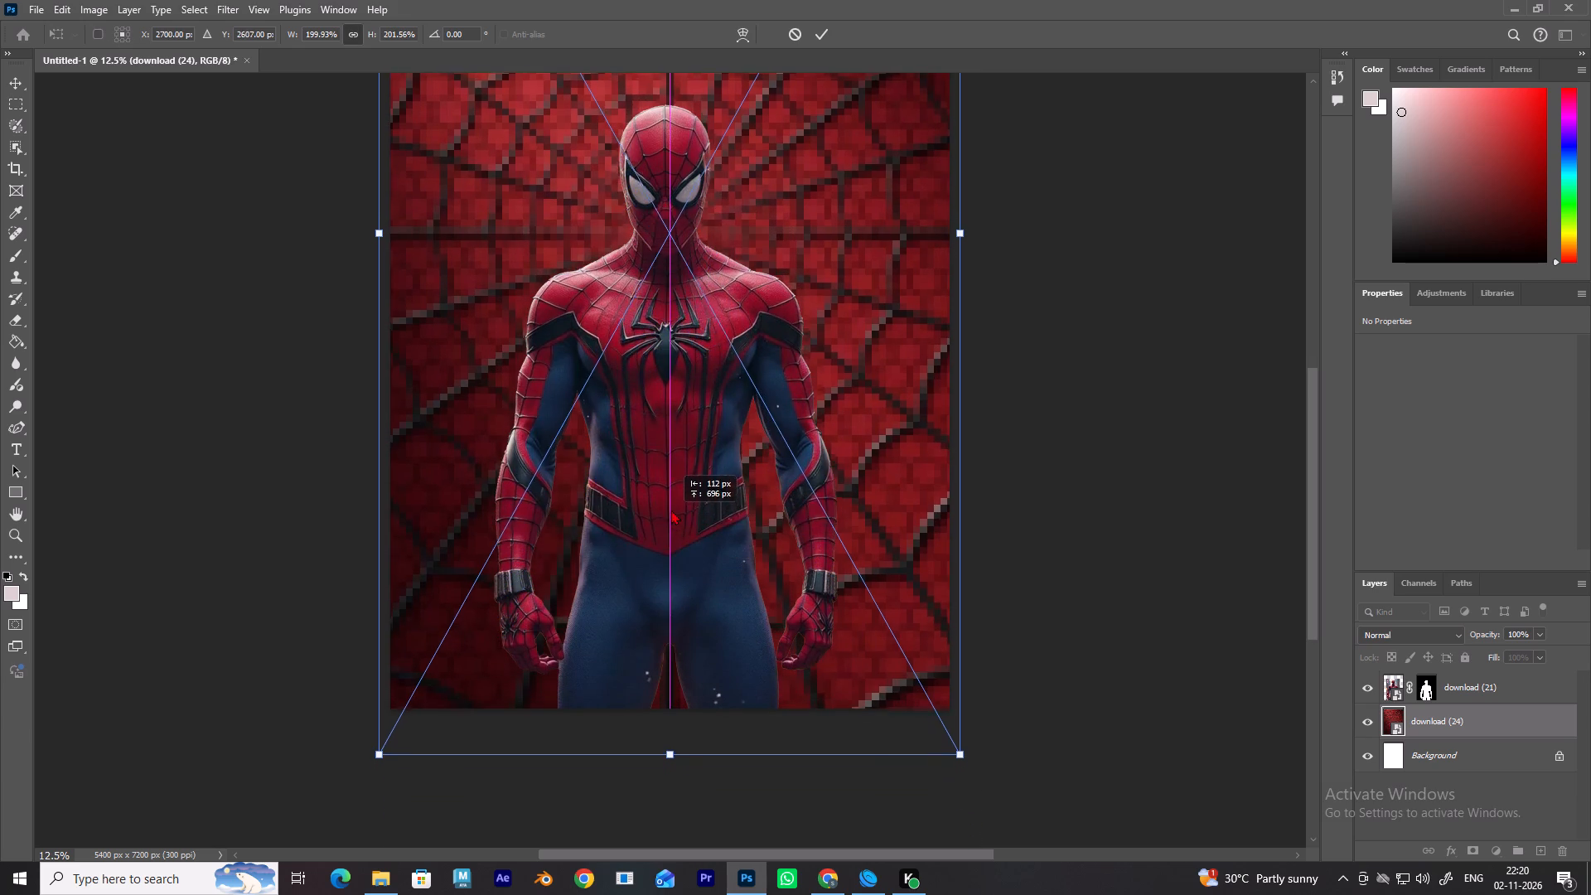
drag(670, 510, 675, 506)
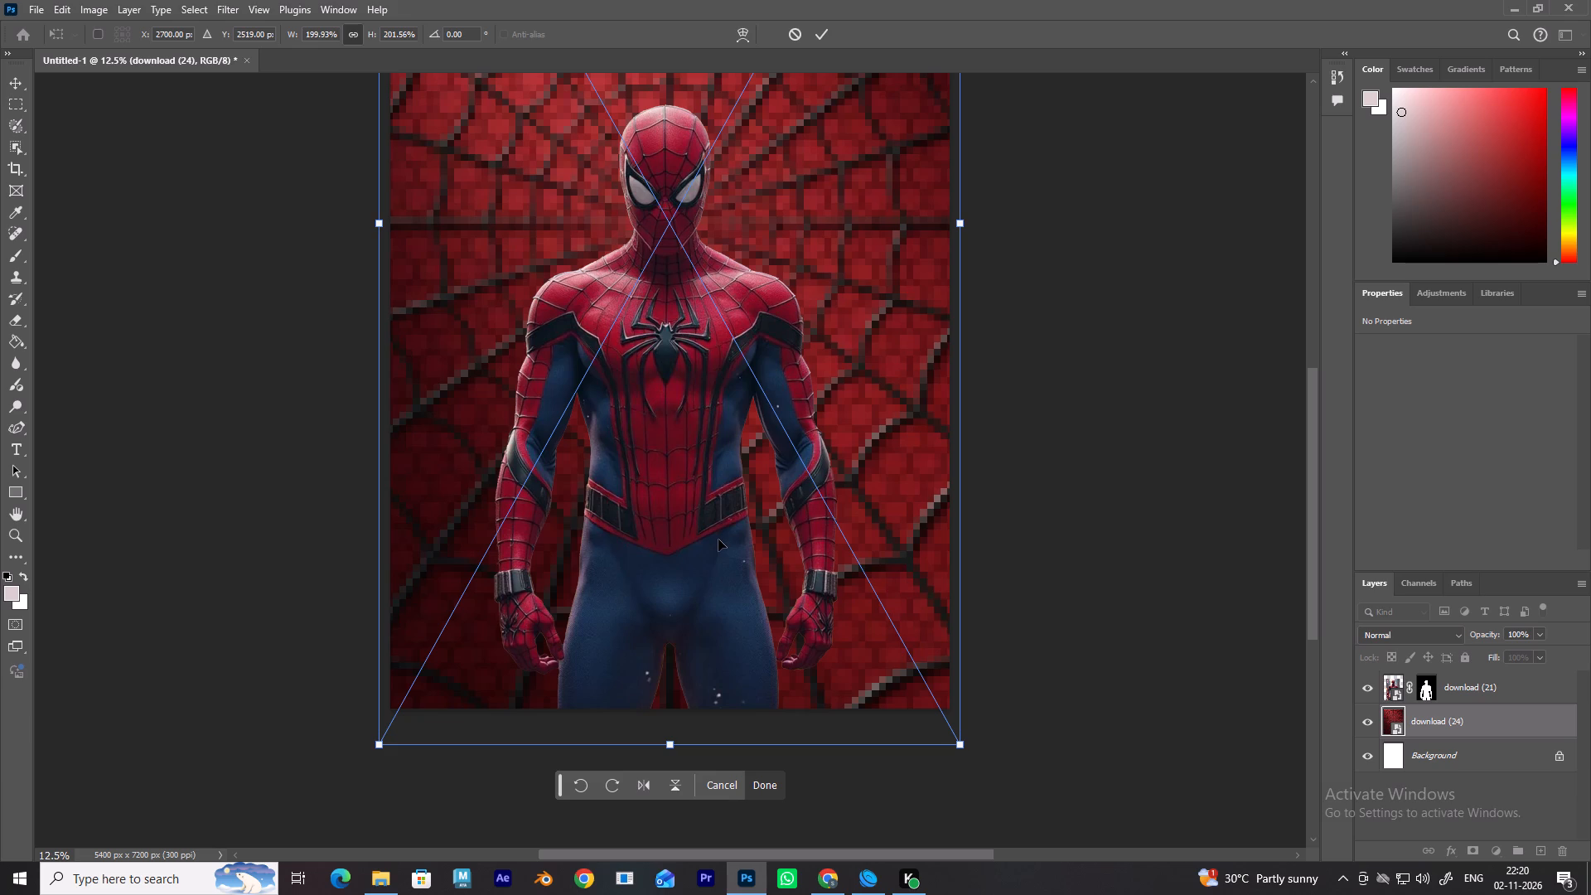
key(space)
key(space)
key(space)
key(space)
key(space)
key(space)
key(space)
key(space)
key(space)
key(space)
key(space)
key(space)
key(space)
key(space)
key(space)
key(space)
key(space)
key(space)
key(space)
key(space)
drag(714, 527, 748, 673)
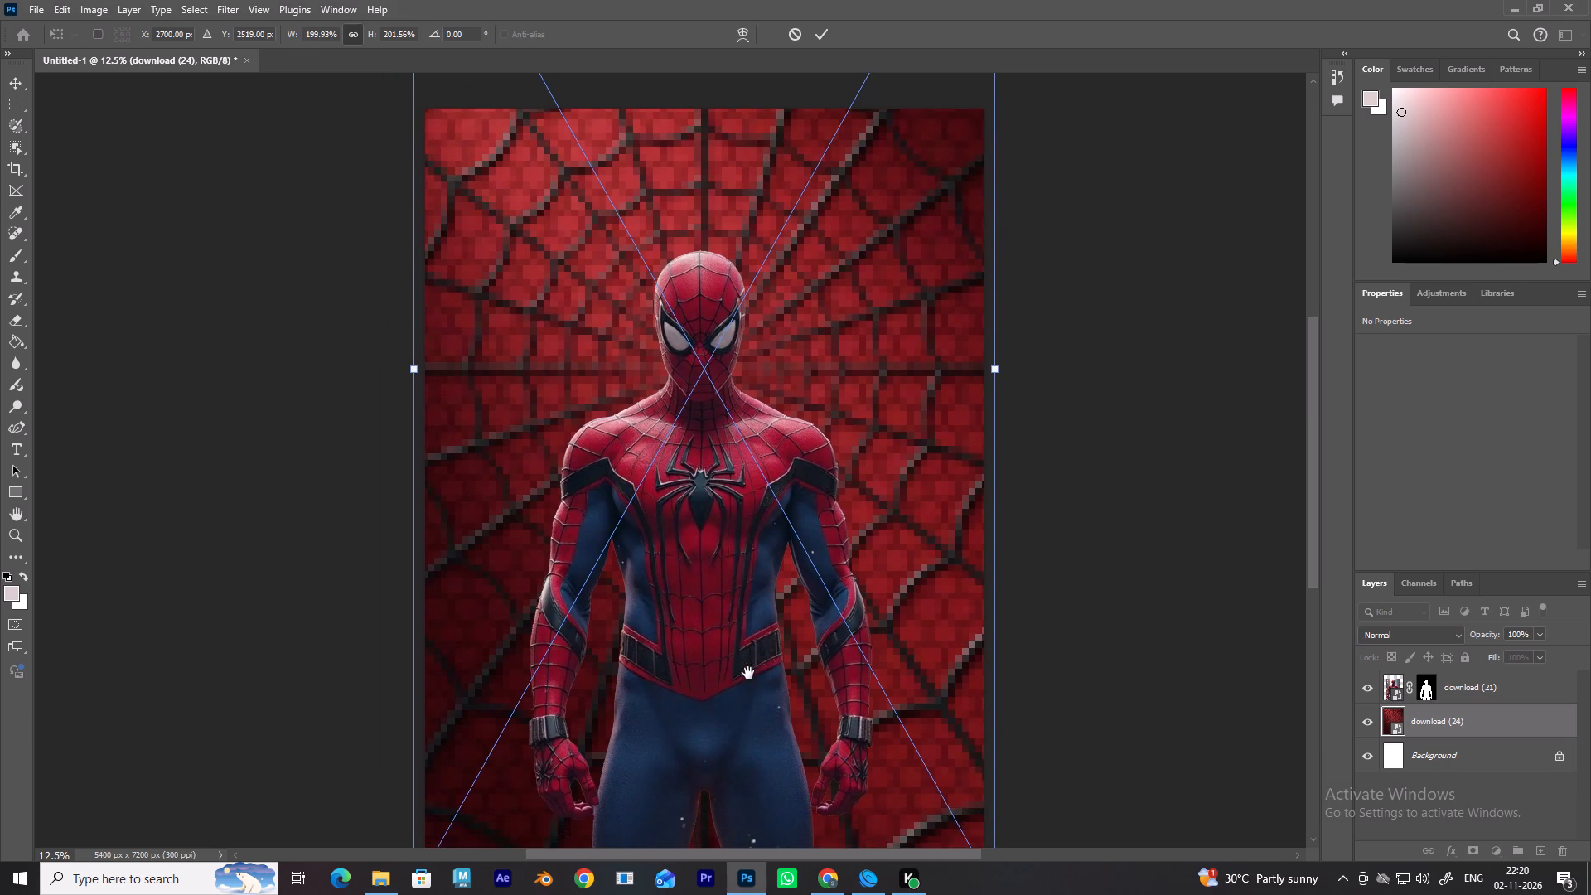
drag(748, 673, 730, 611)
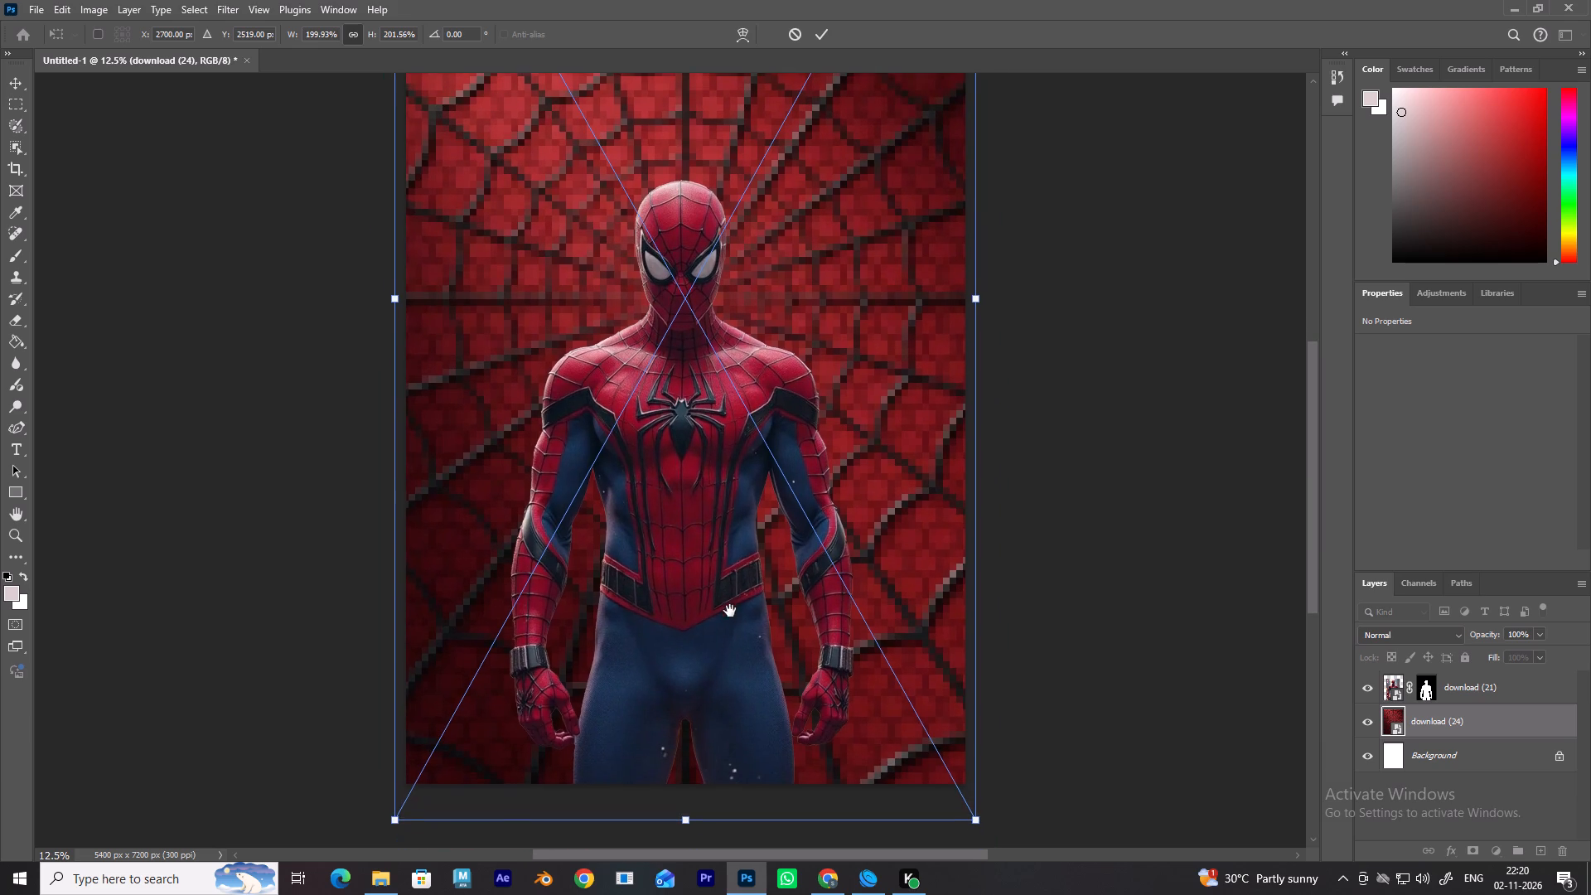
drag(730, 611, 731, 623)
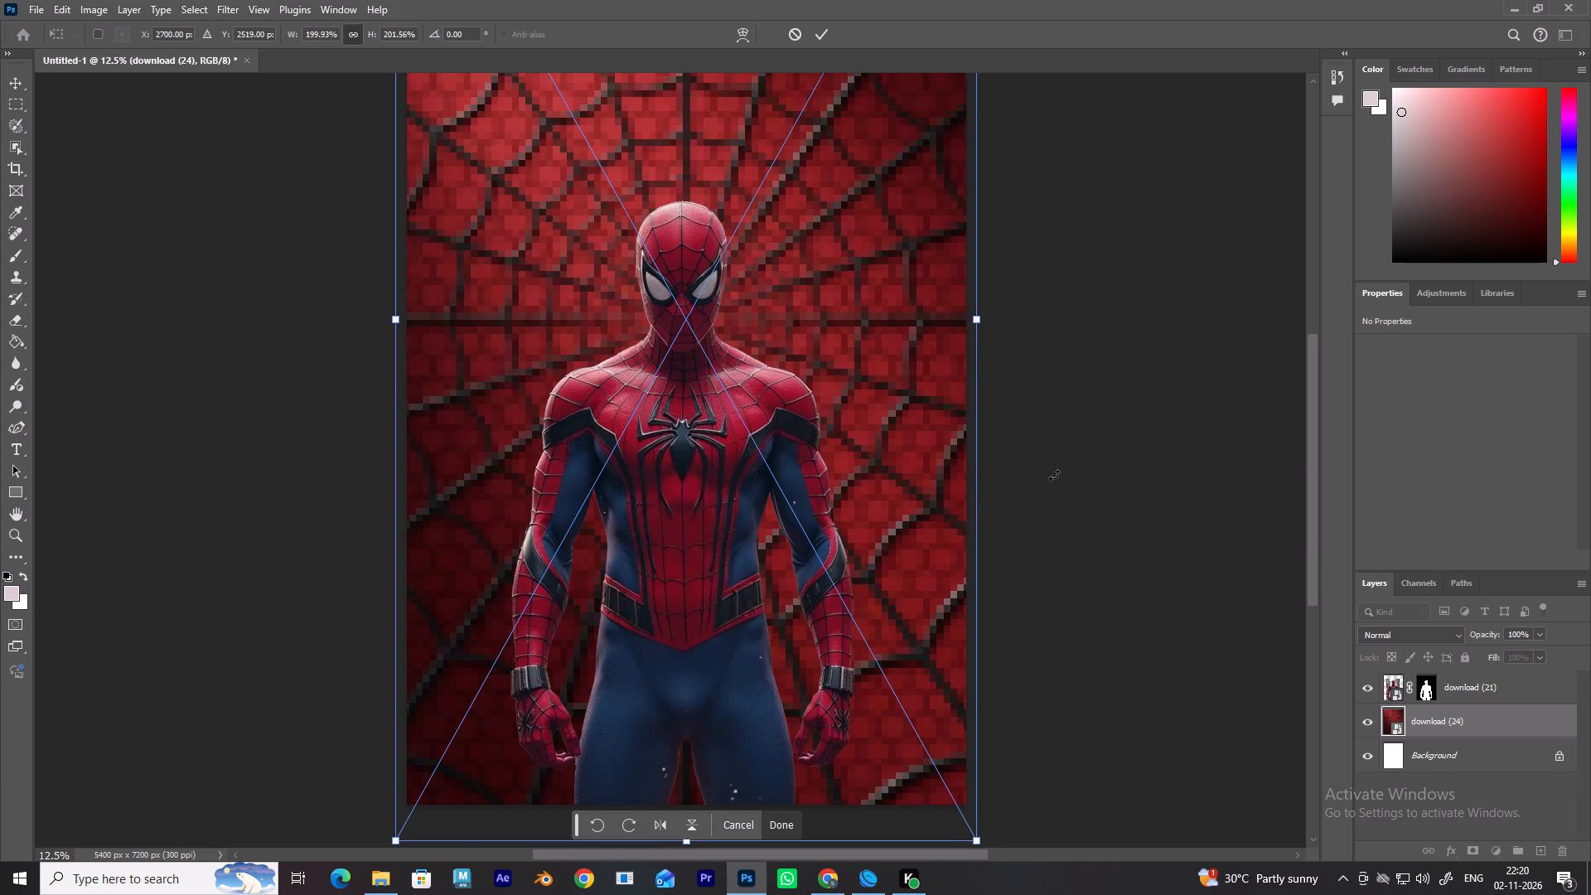
click(1076, 469)
click(1182, 435)
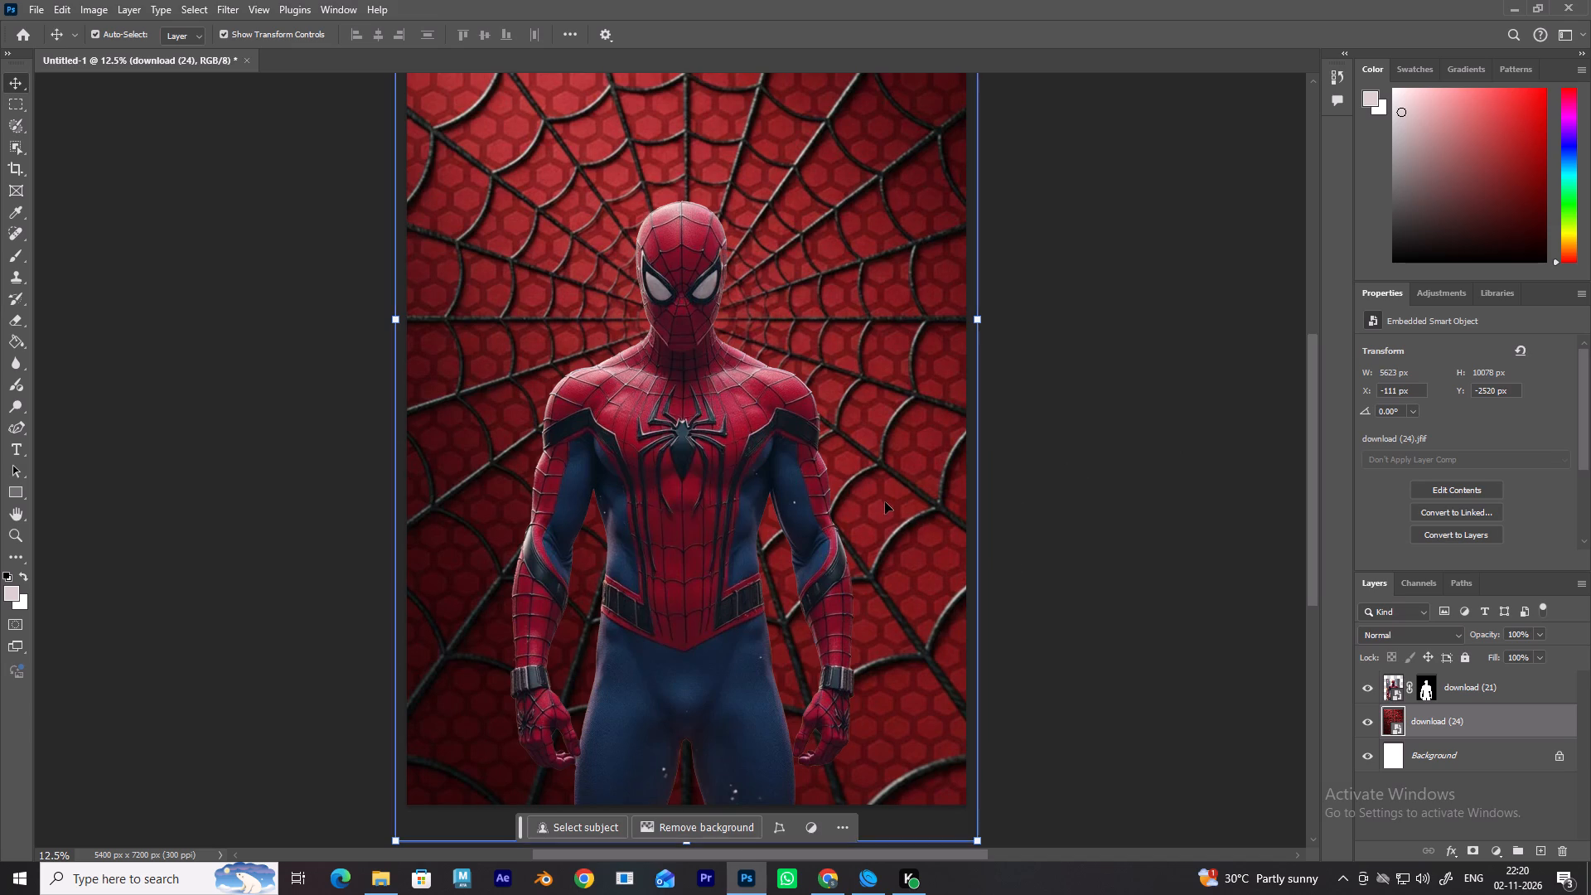
Move the download (24) web background up about 272 px, keeping its horizontal position, so the web's hub sits behind the mask's eyes.
drag(885, 501, 881, 472)
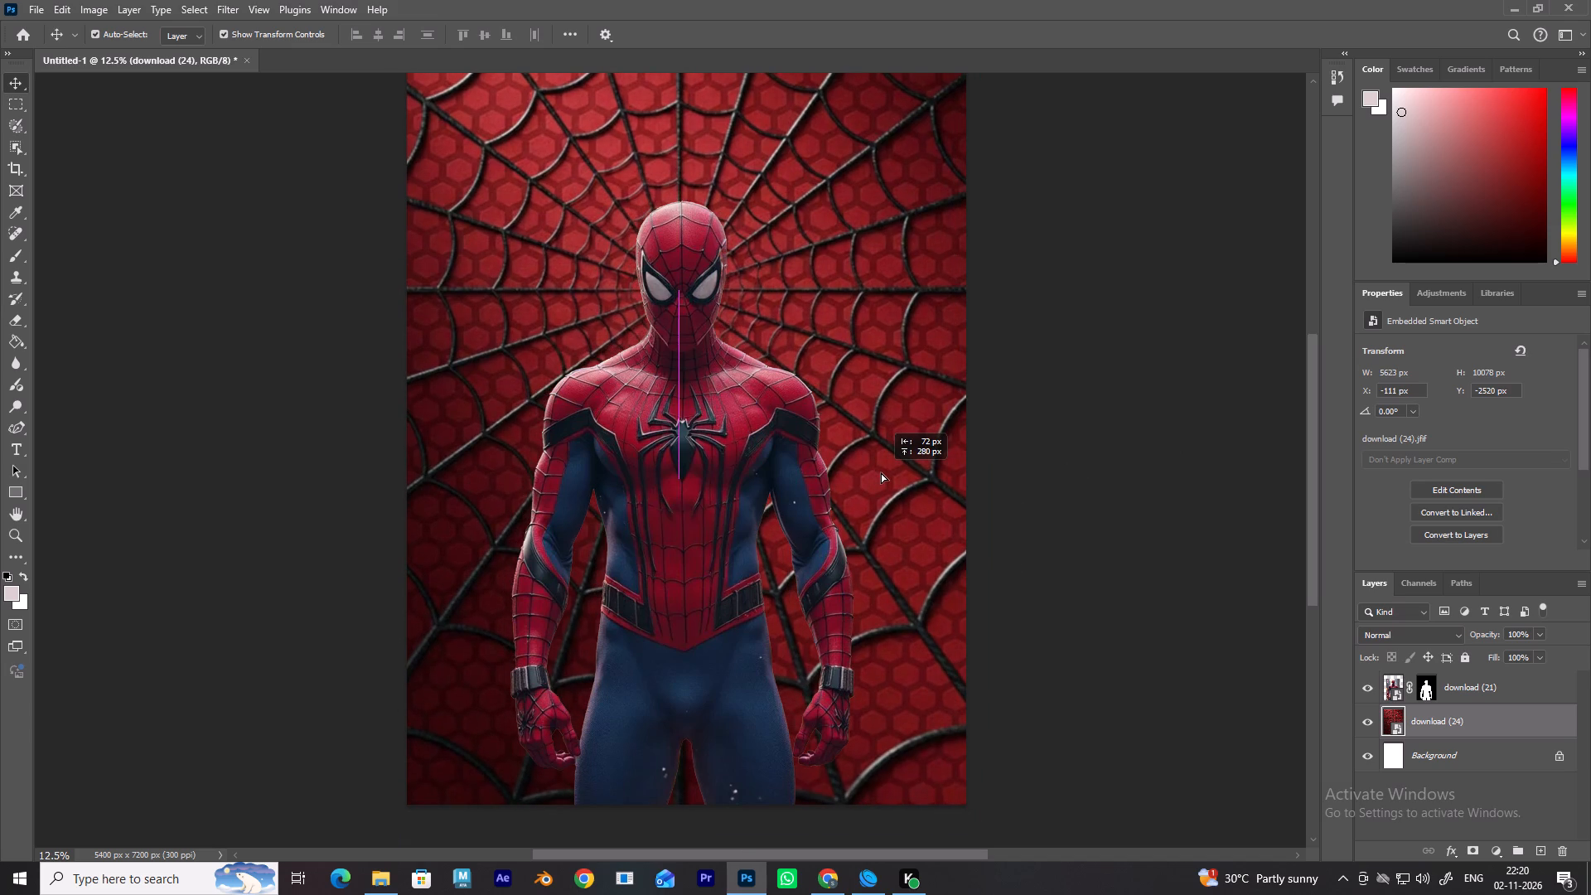
drag(881, 472, 887, 473)
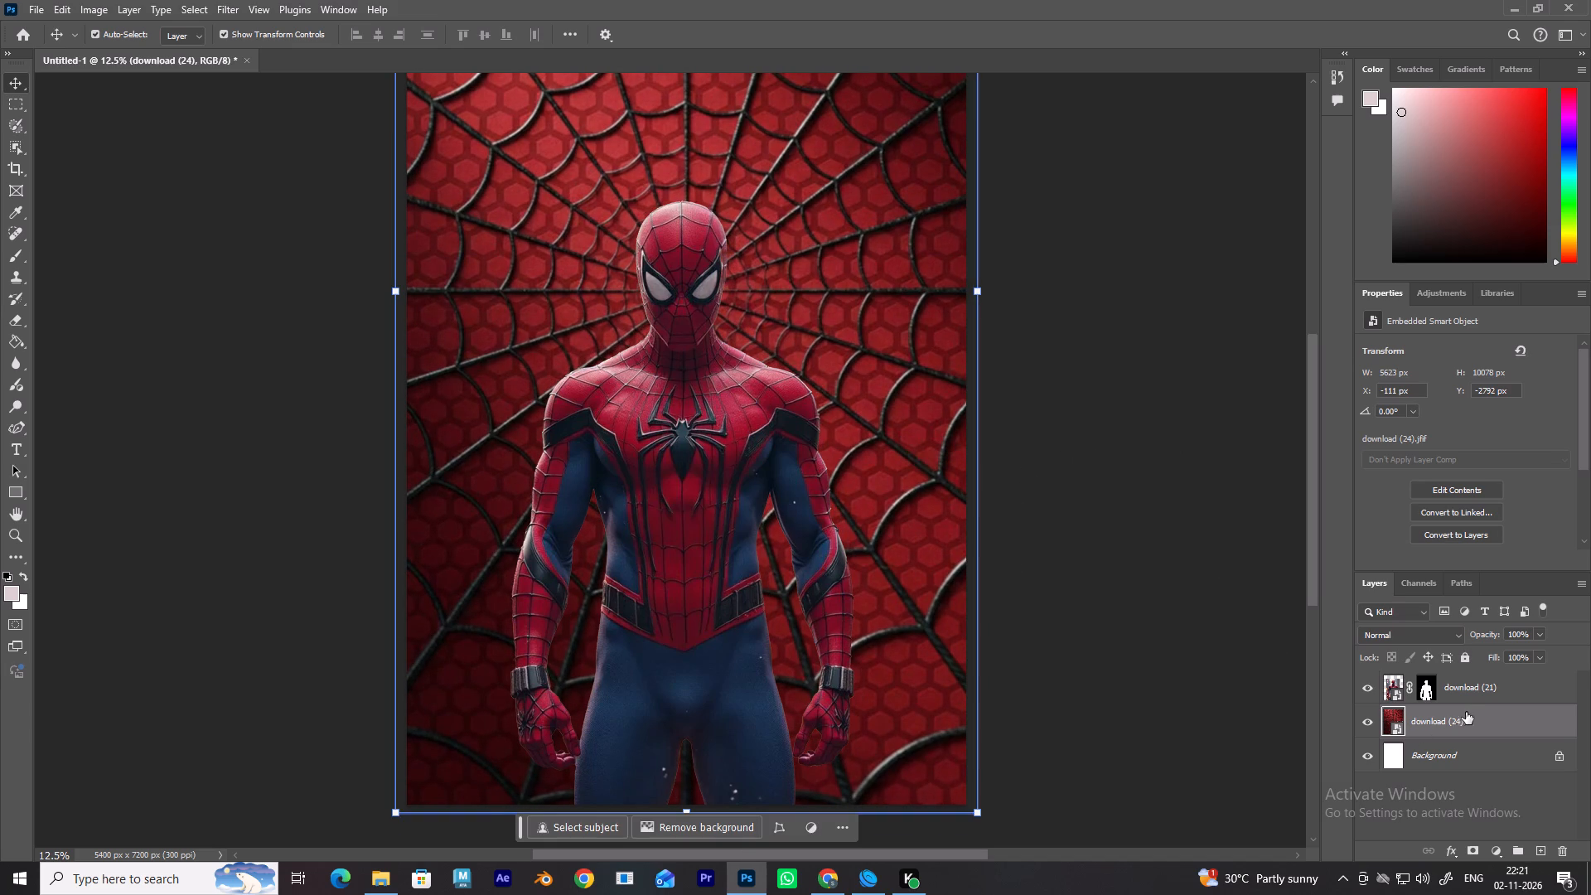
Shift the download (21) Spider-Man figure about 72 px right and 86 px down, centring his head on the web's hub, and deselect it.
click(1464, 687)
drag(717, 589, 713, 623)
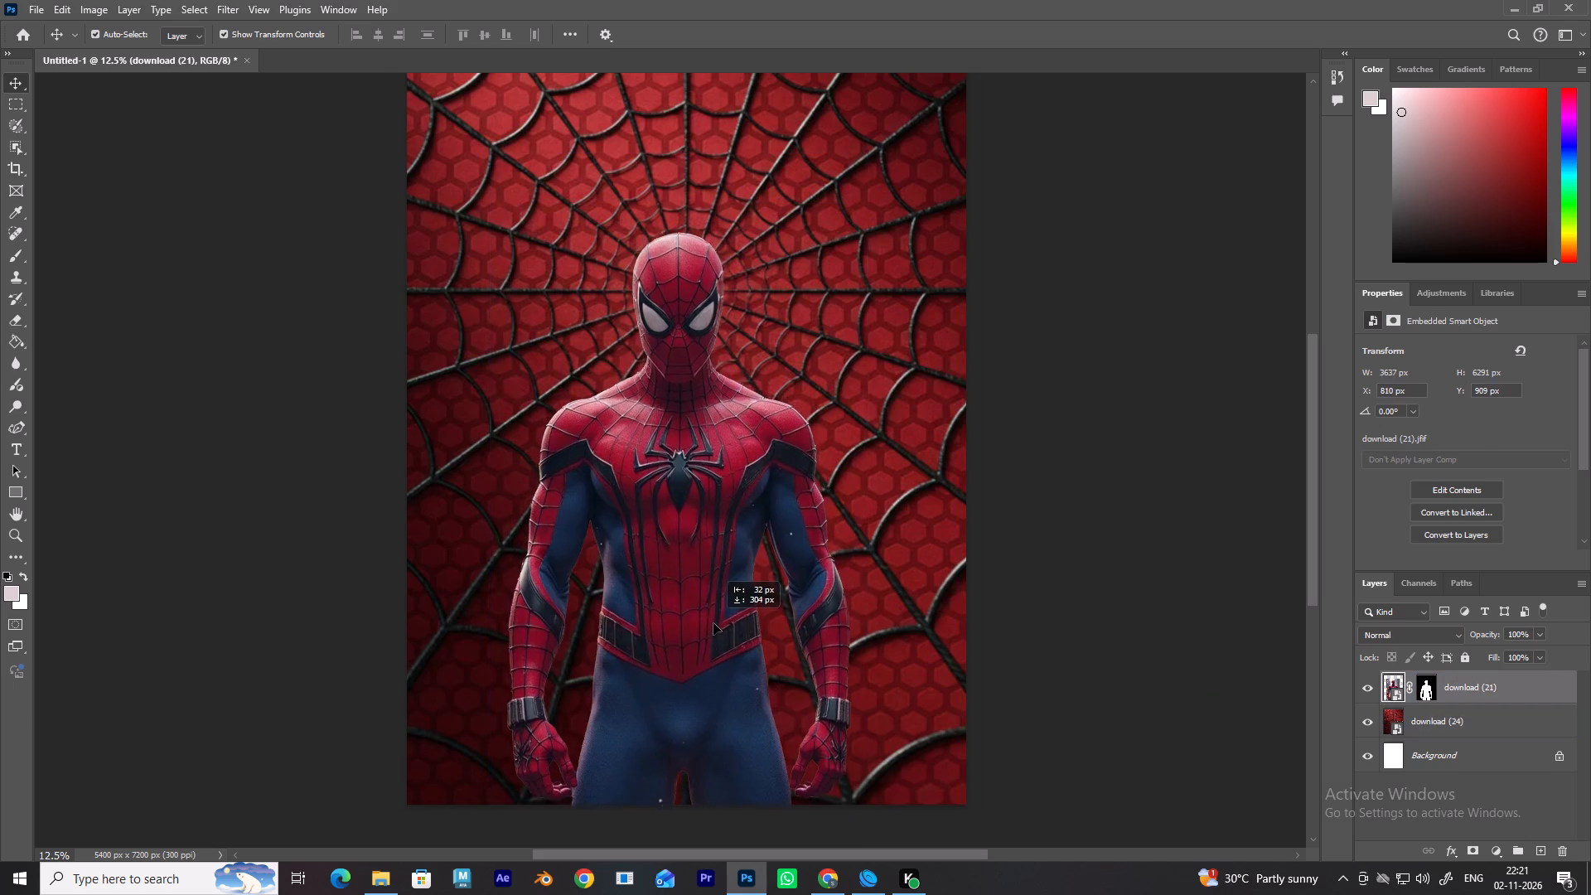
drag(713, 623, 729, 680)
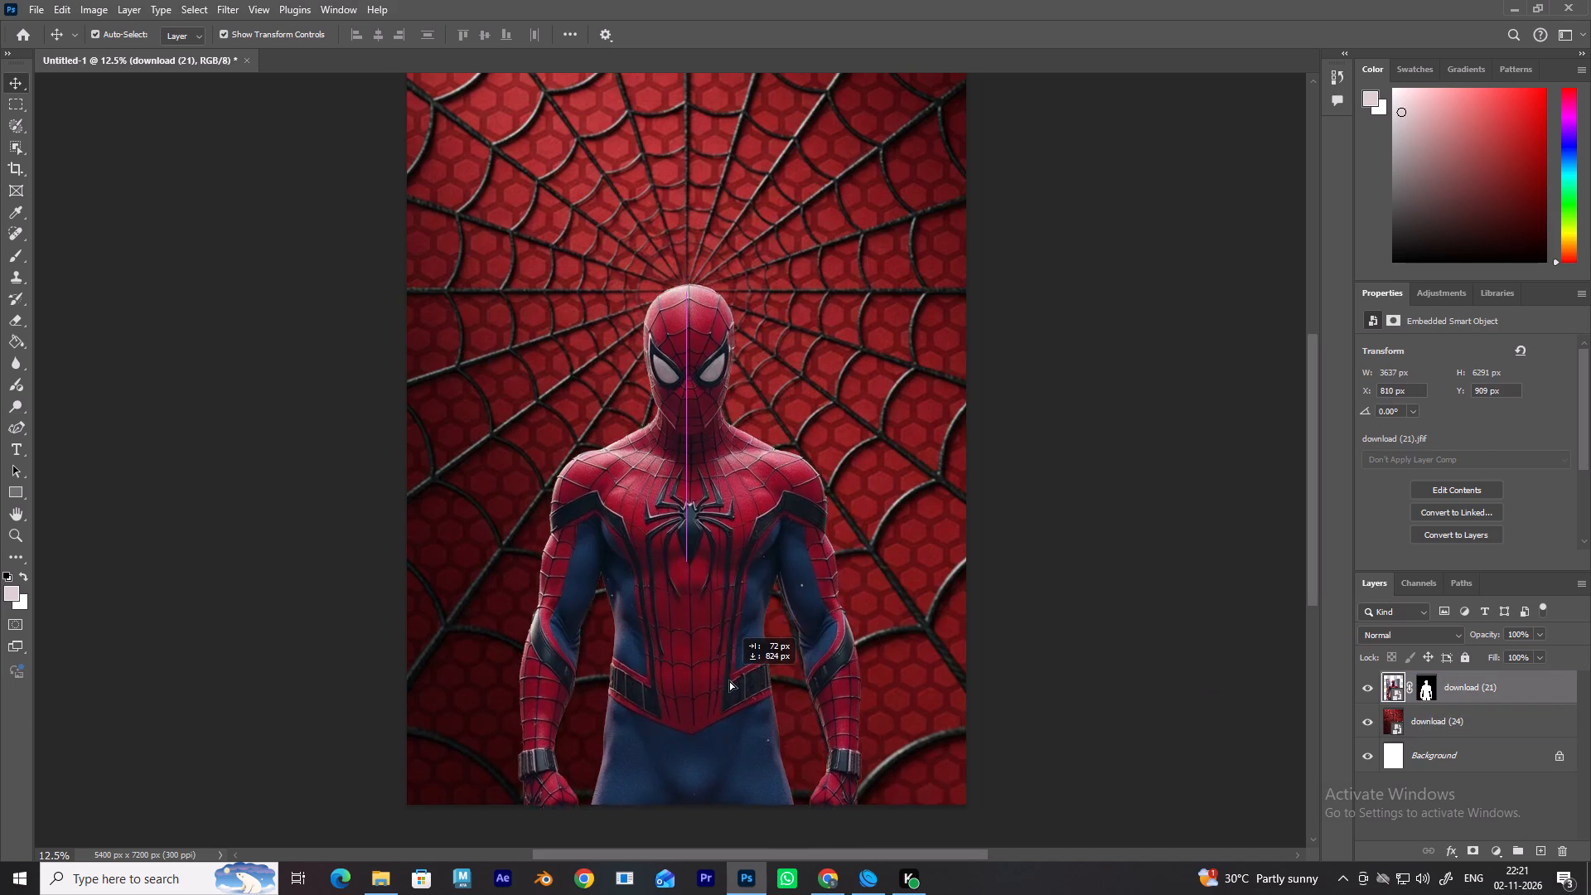
drag(729, 680, 741, 597)
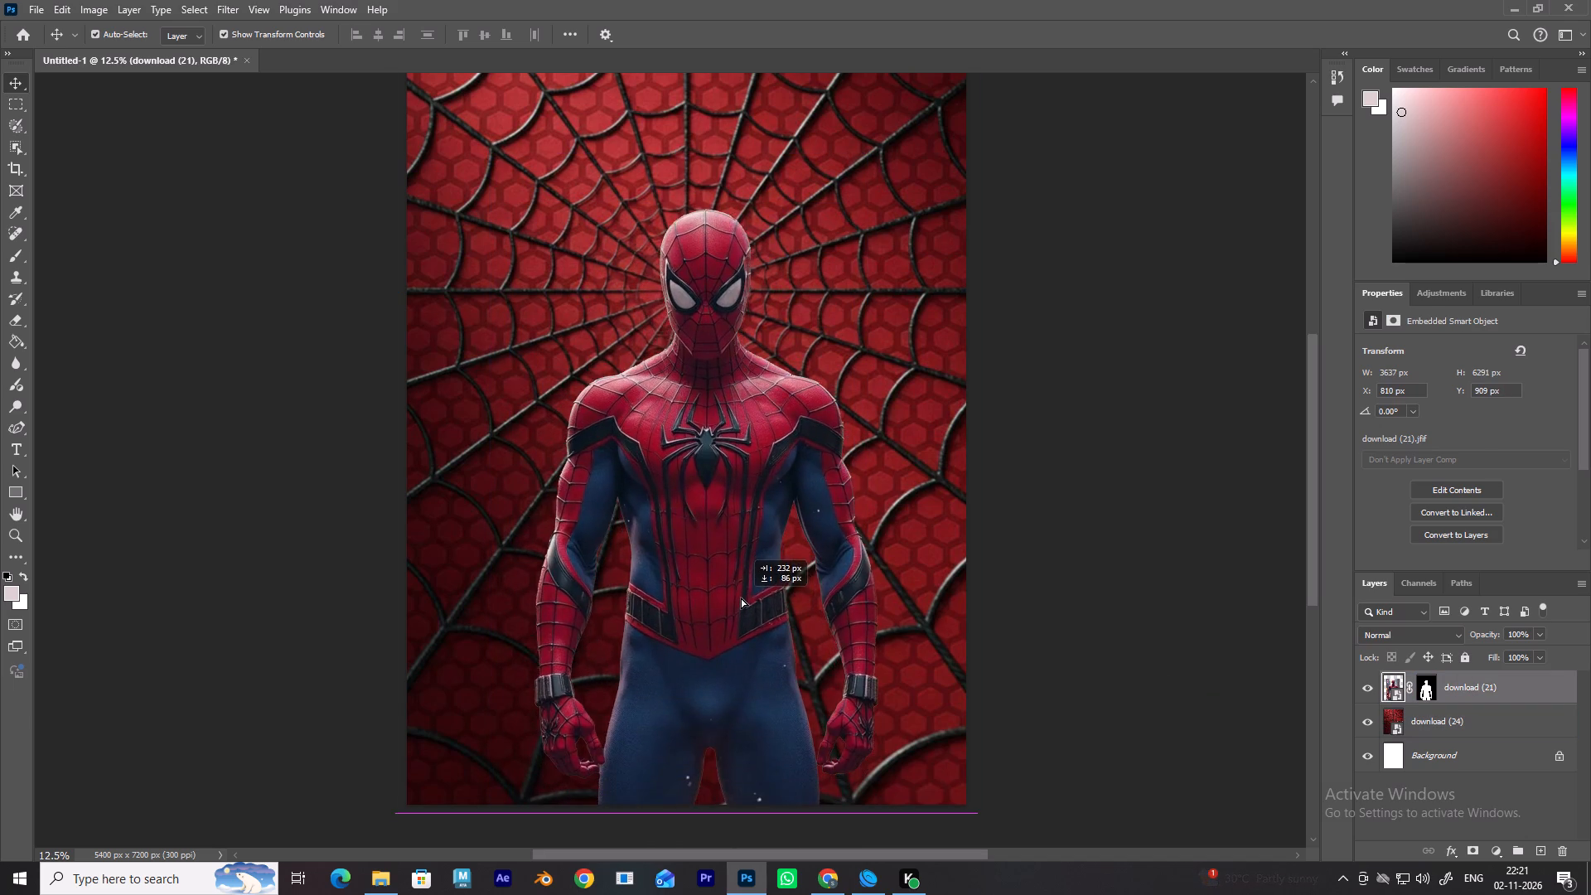
drag(741, 597, 737, 663)
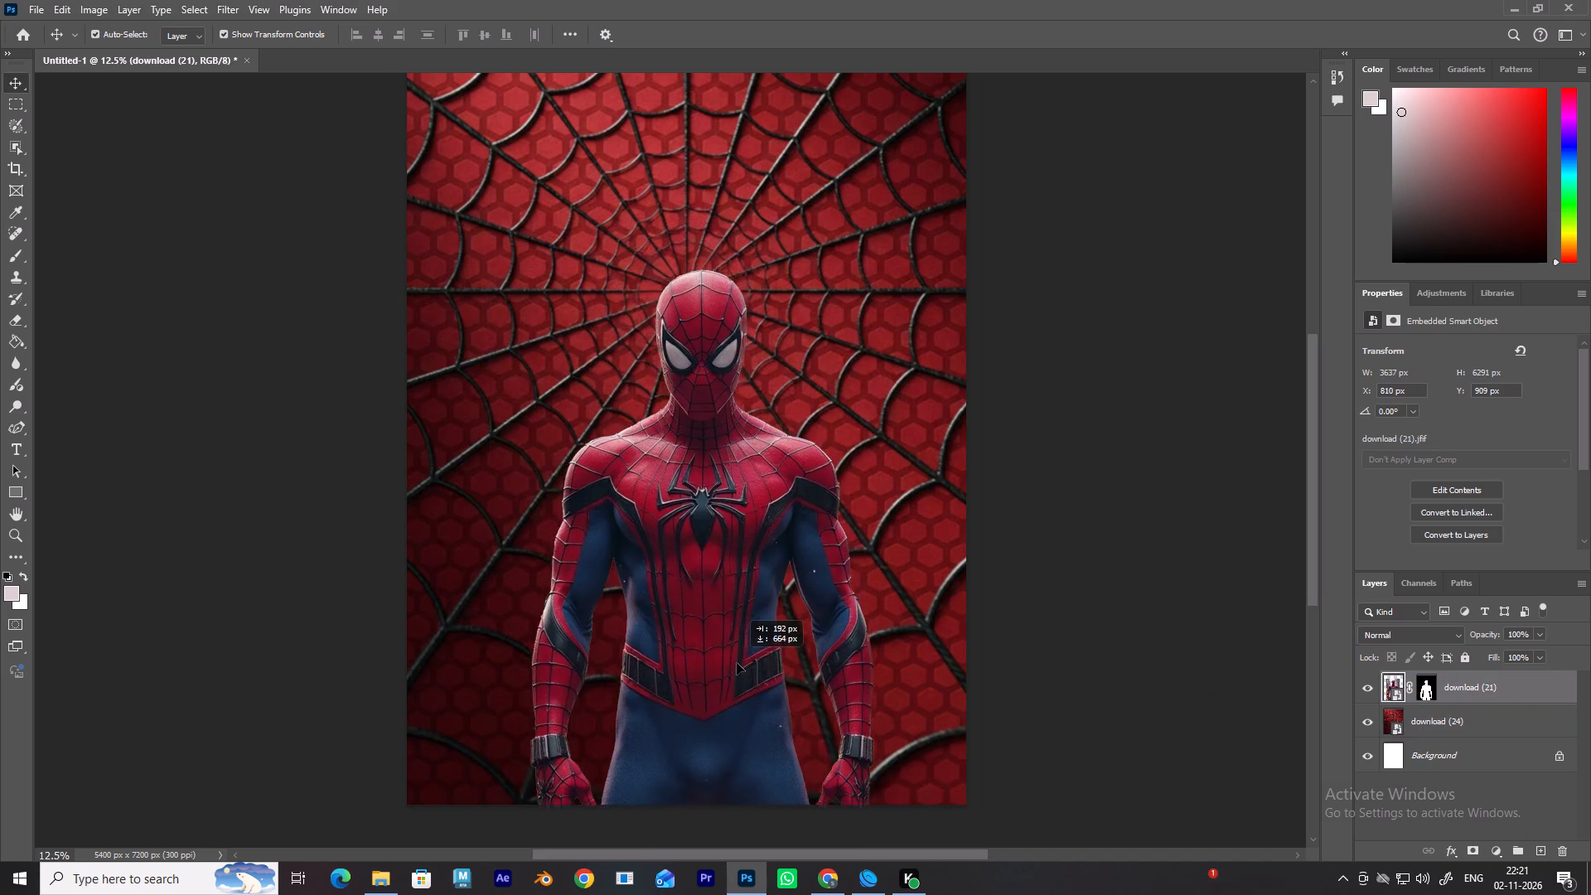
drag(737, 663, 734, 733)
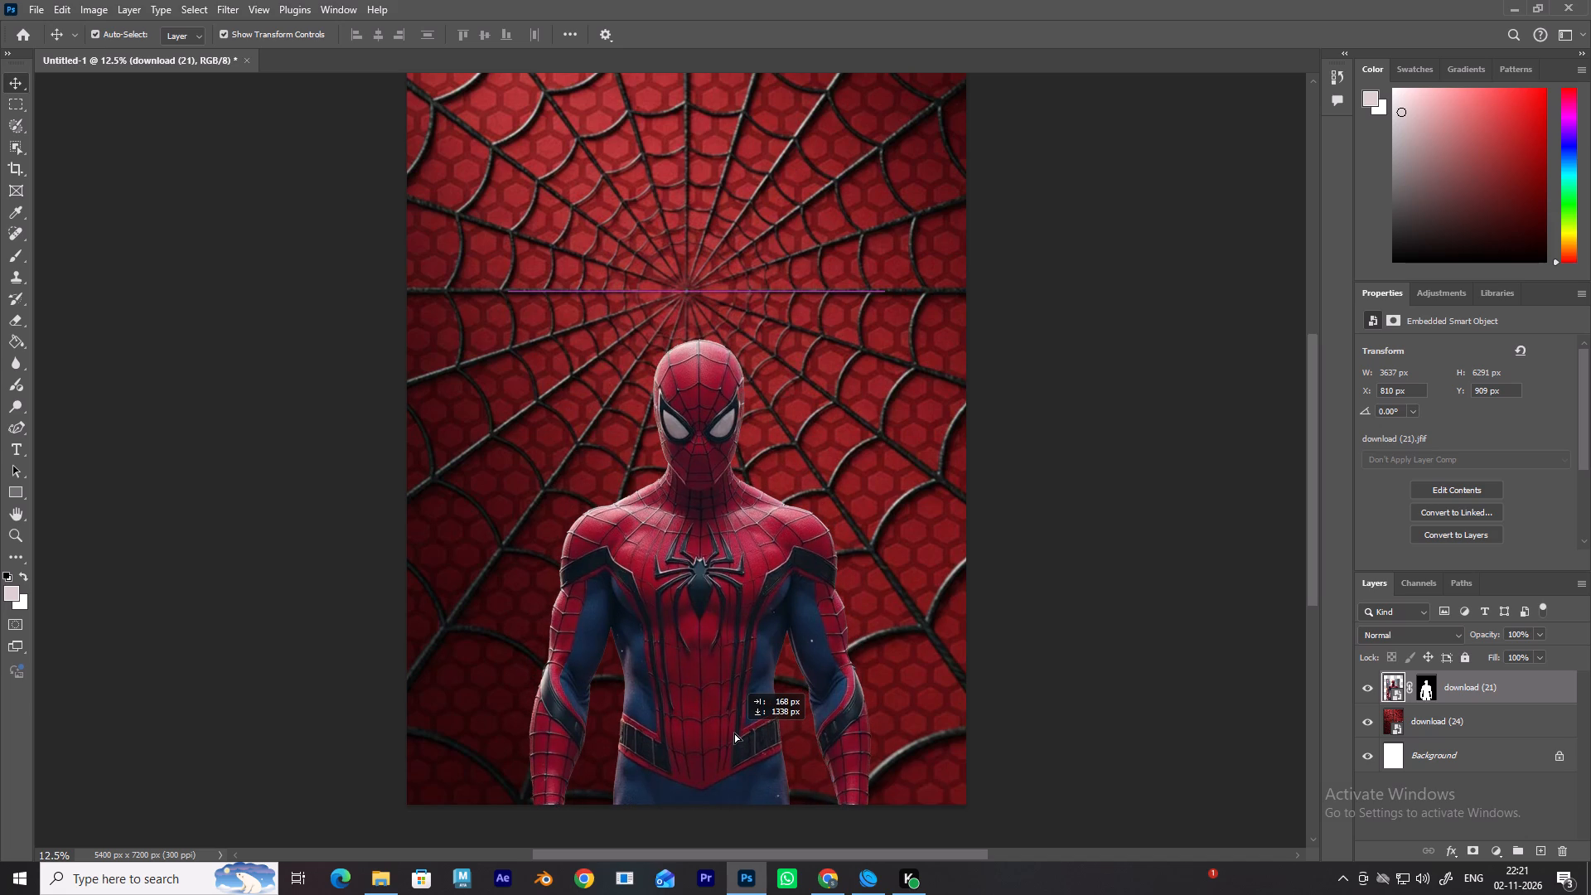
drag(734, 733, 730, 749)
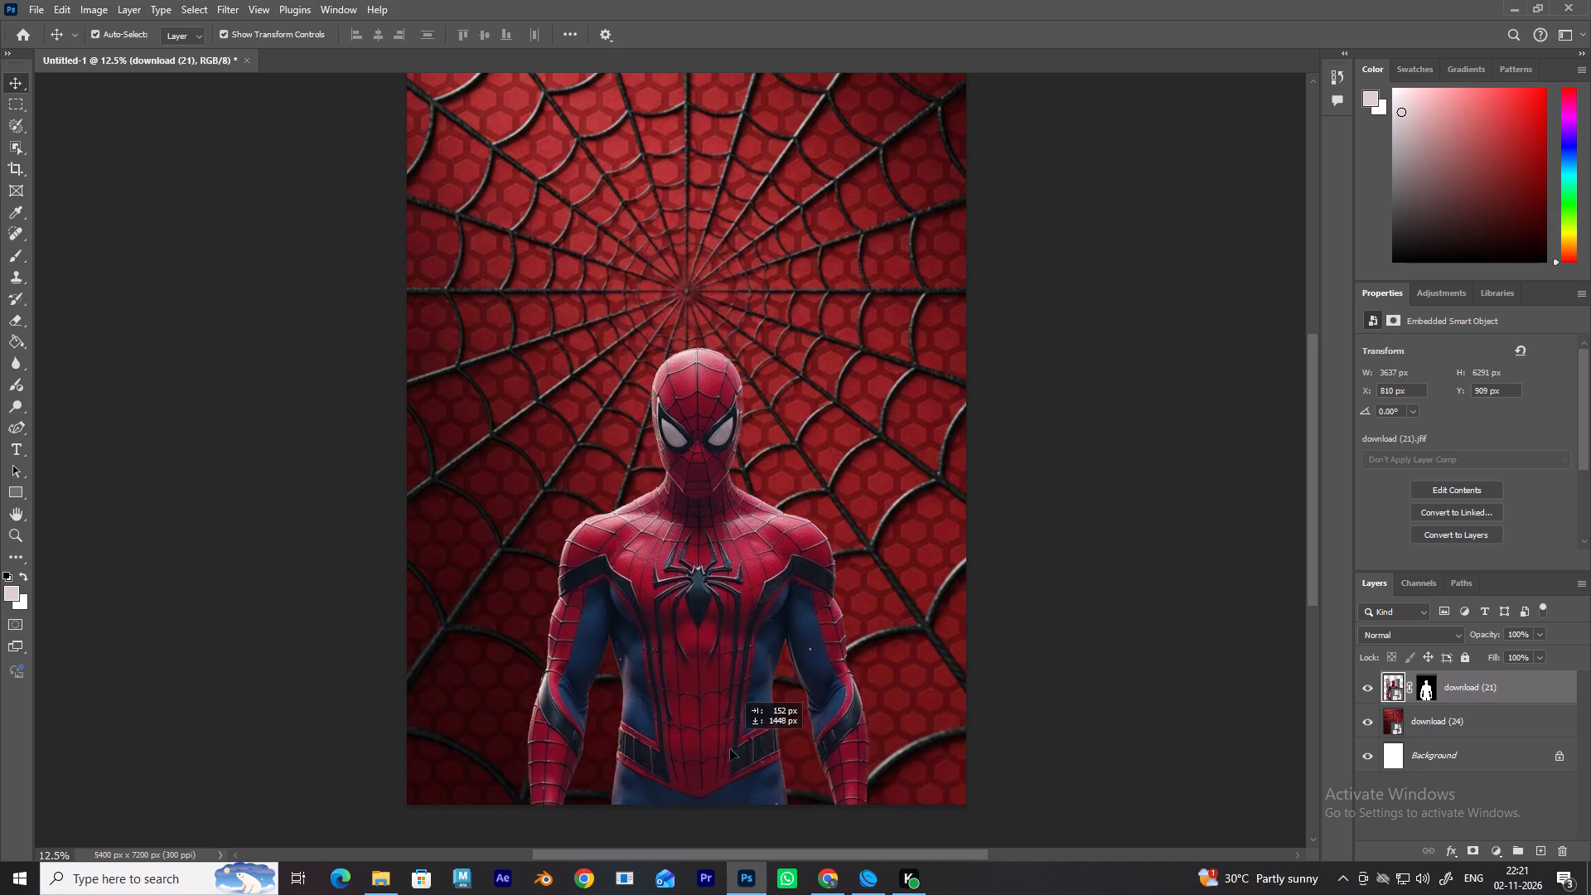
drag(730, 749, 729, 758)
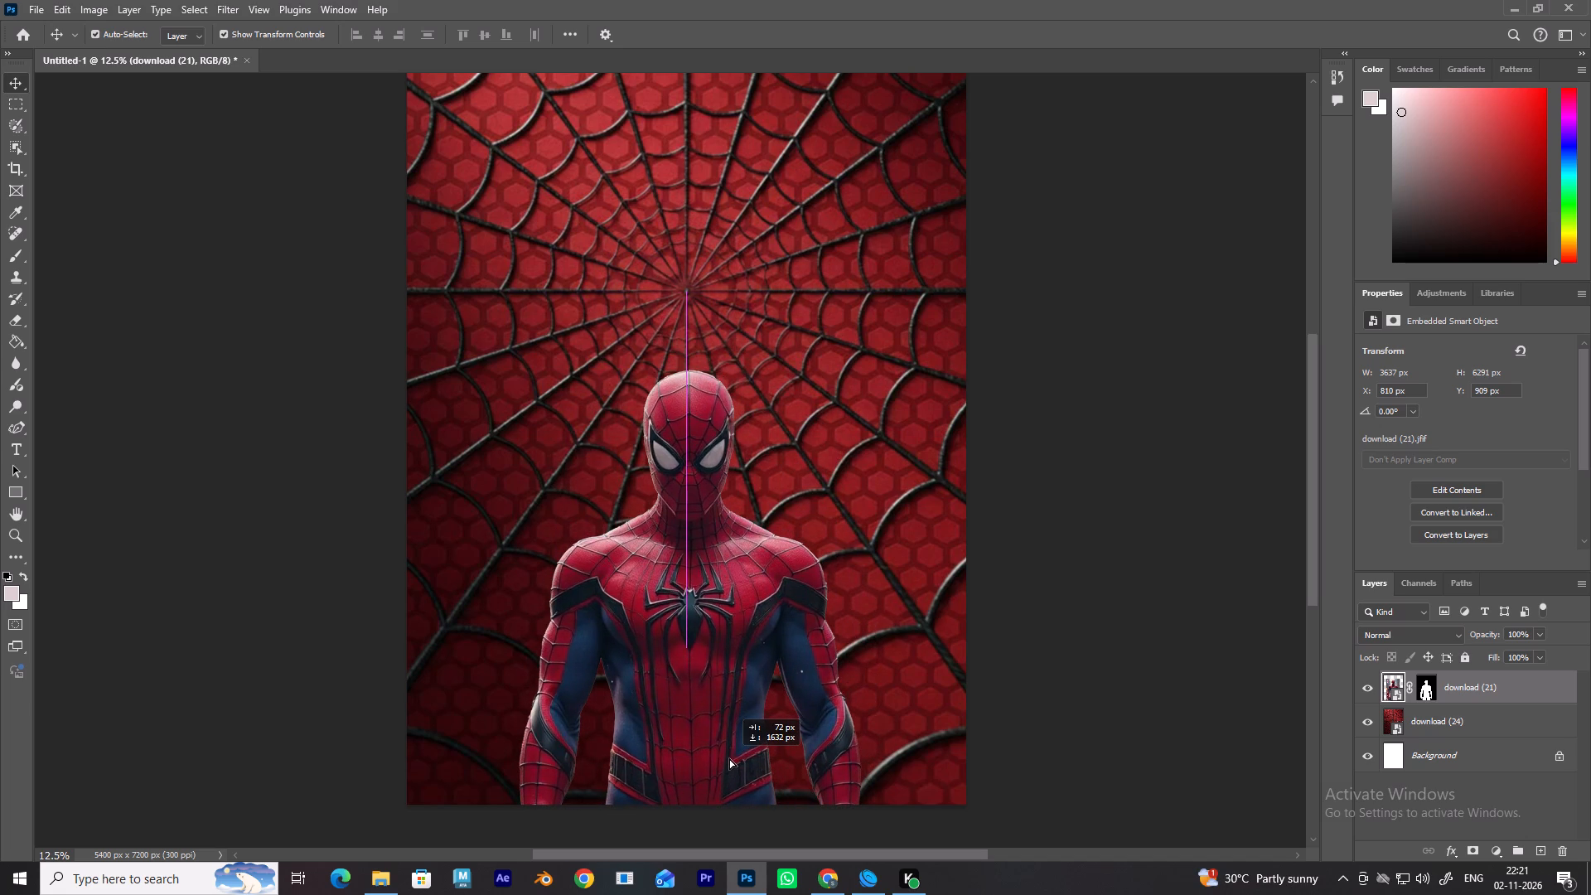
drag(729, 758, 736, 732)
drag(736, 732, 729, 544)
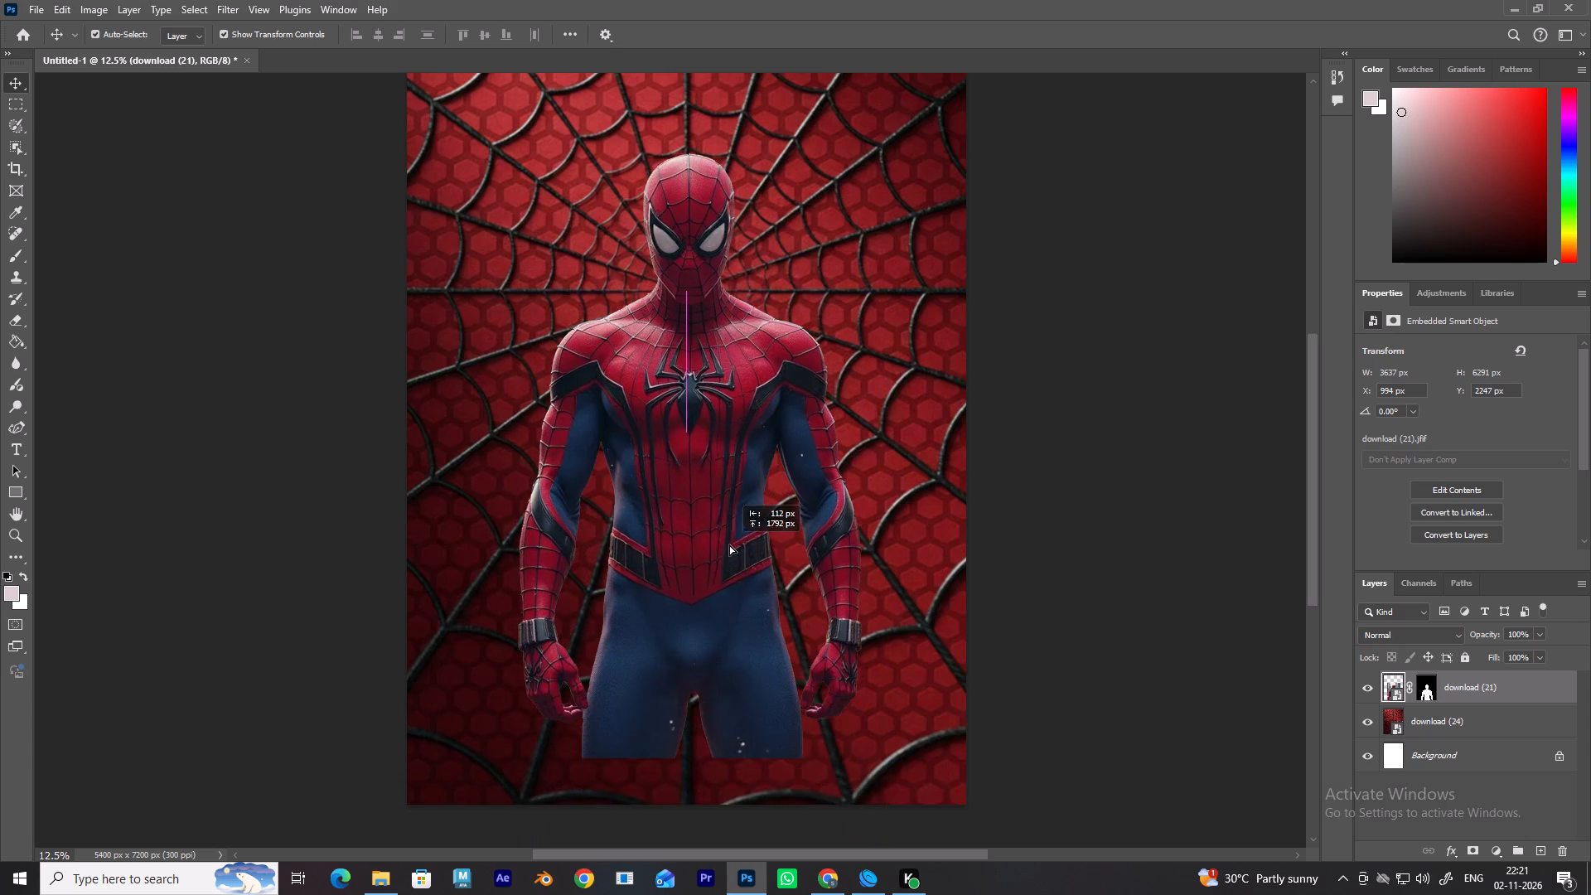
drag(729, 544, 719, 602)
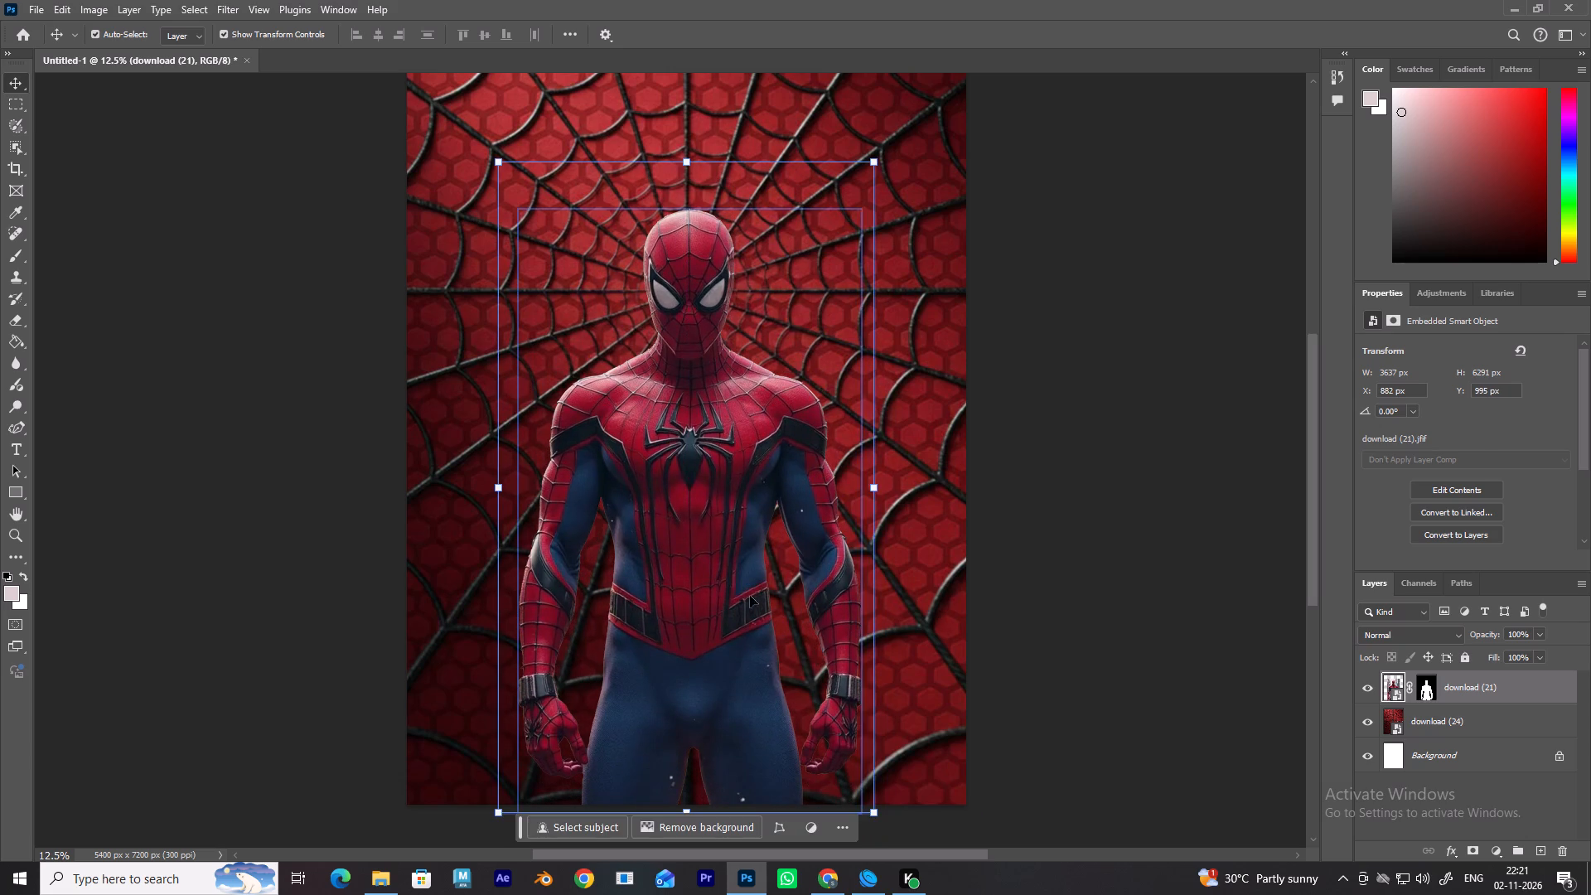
click(1079, 434)
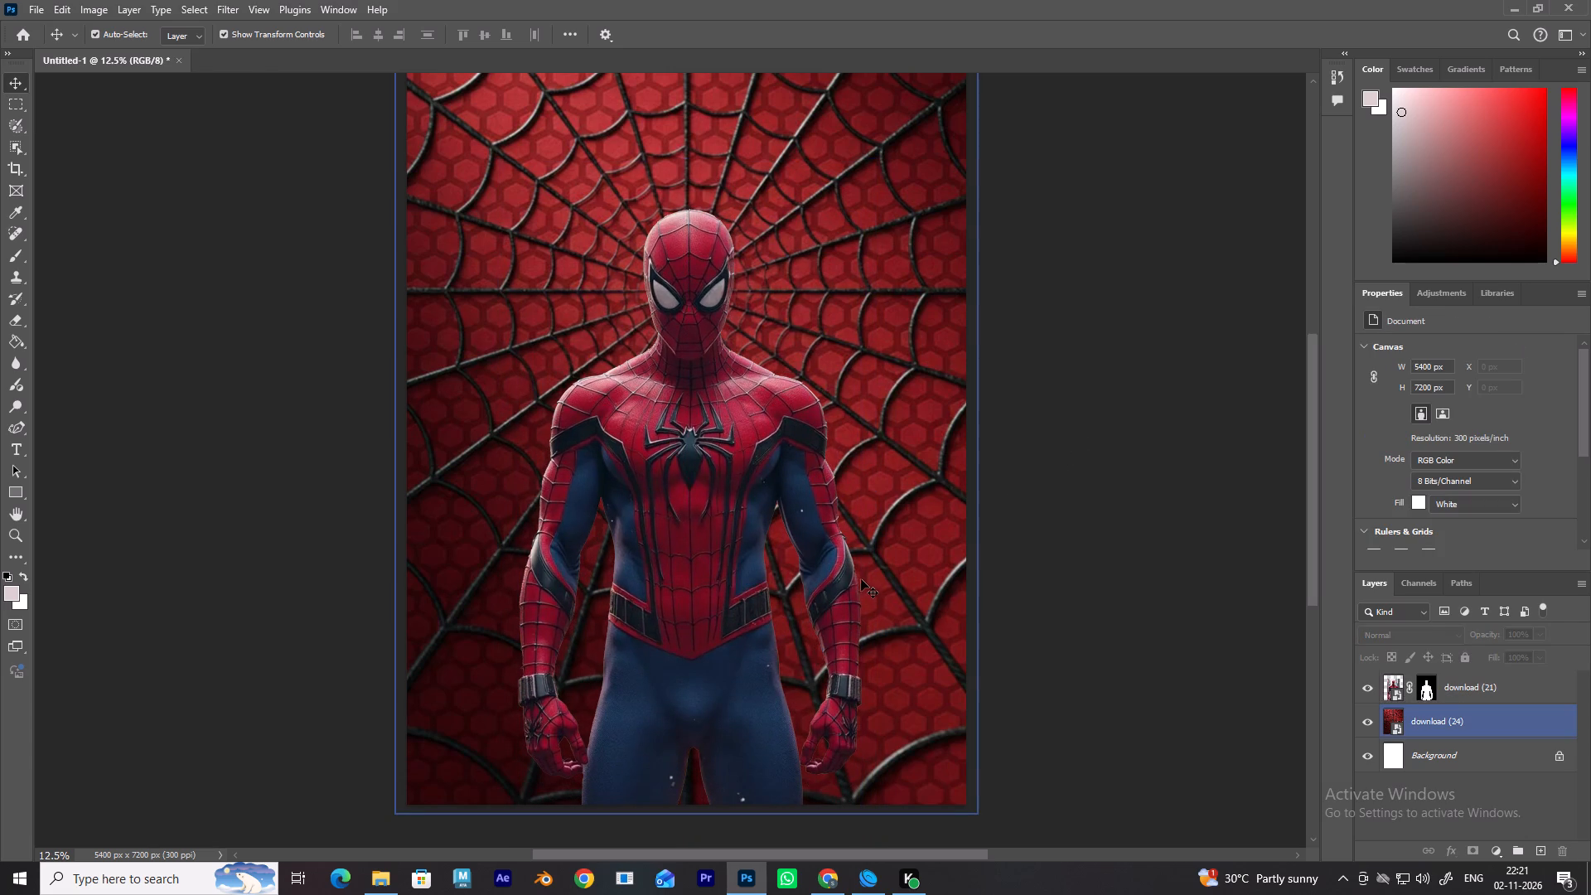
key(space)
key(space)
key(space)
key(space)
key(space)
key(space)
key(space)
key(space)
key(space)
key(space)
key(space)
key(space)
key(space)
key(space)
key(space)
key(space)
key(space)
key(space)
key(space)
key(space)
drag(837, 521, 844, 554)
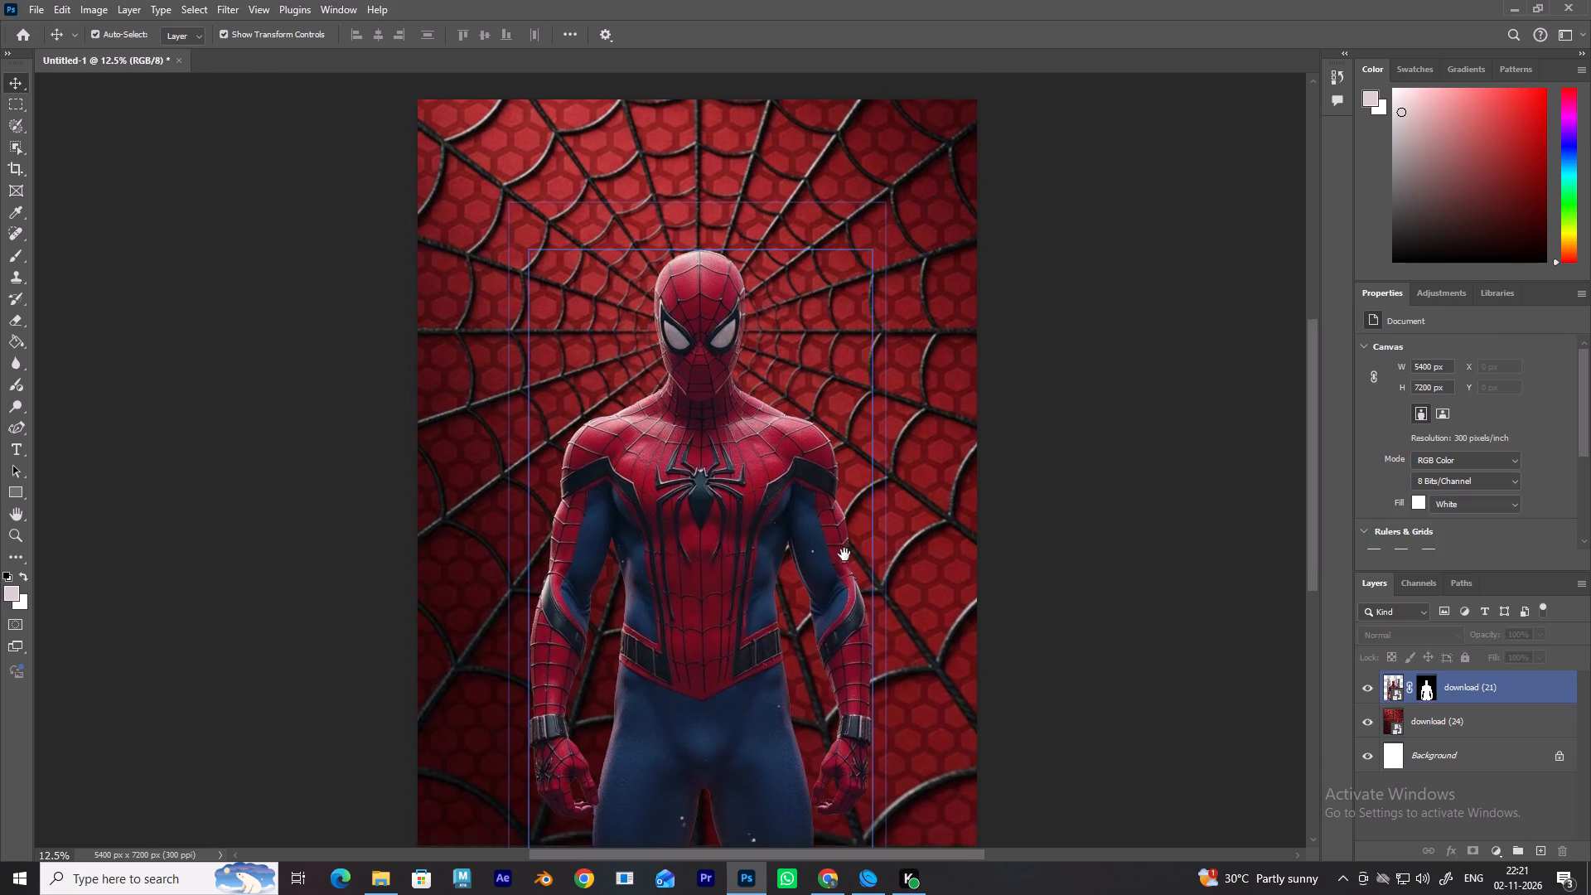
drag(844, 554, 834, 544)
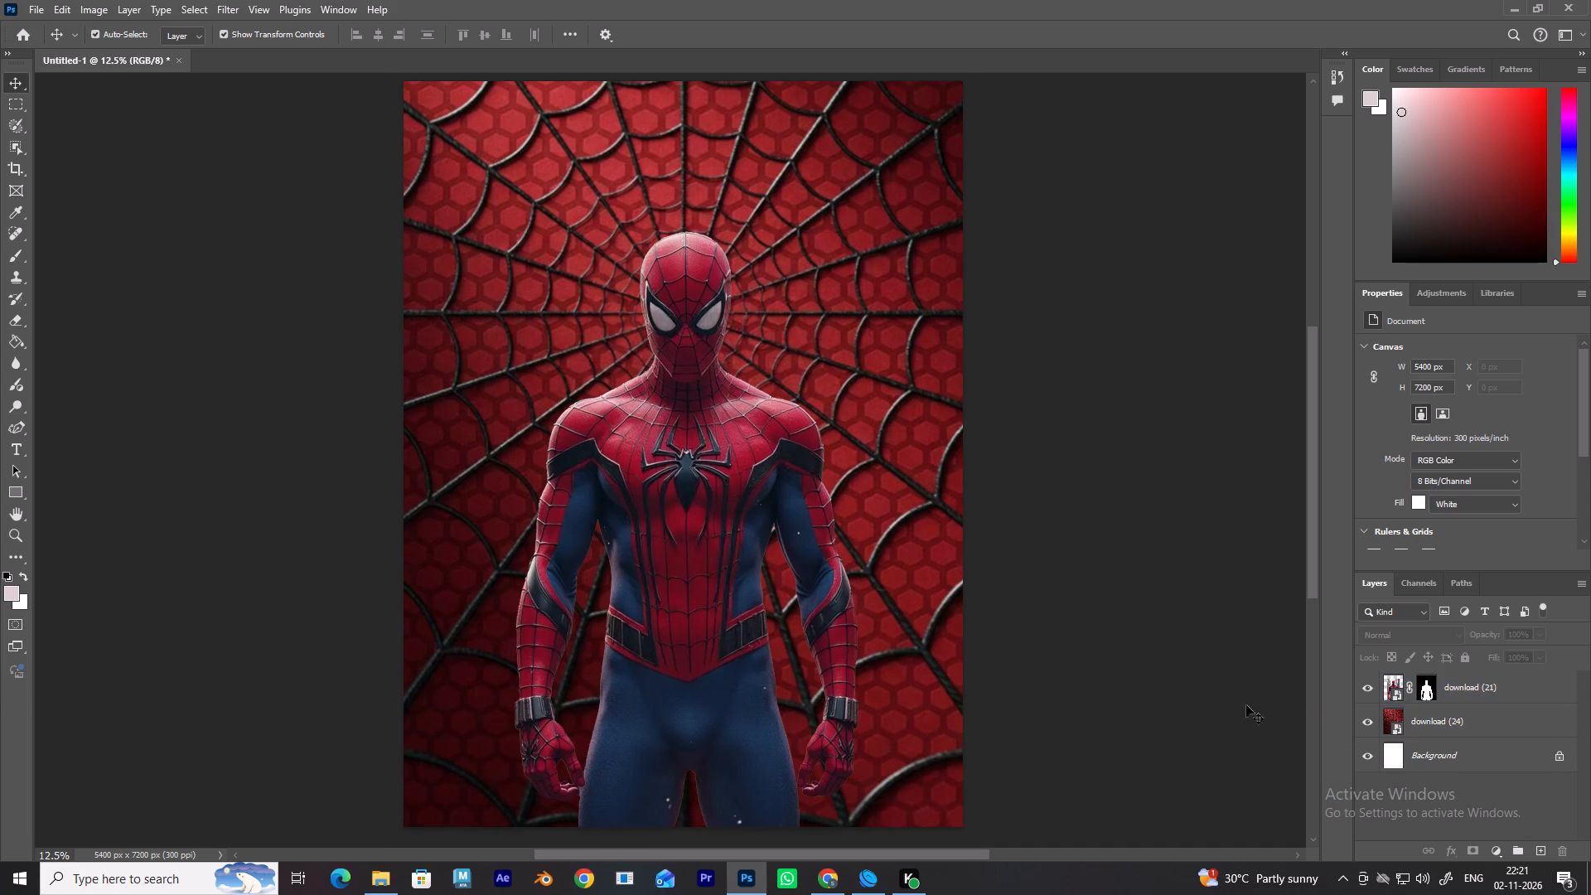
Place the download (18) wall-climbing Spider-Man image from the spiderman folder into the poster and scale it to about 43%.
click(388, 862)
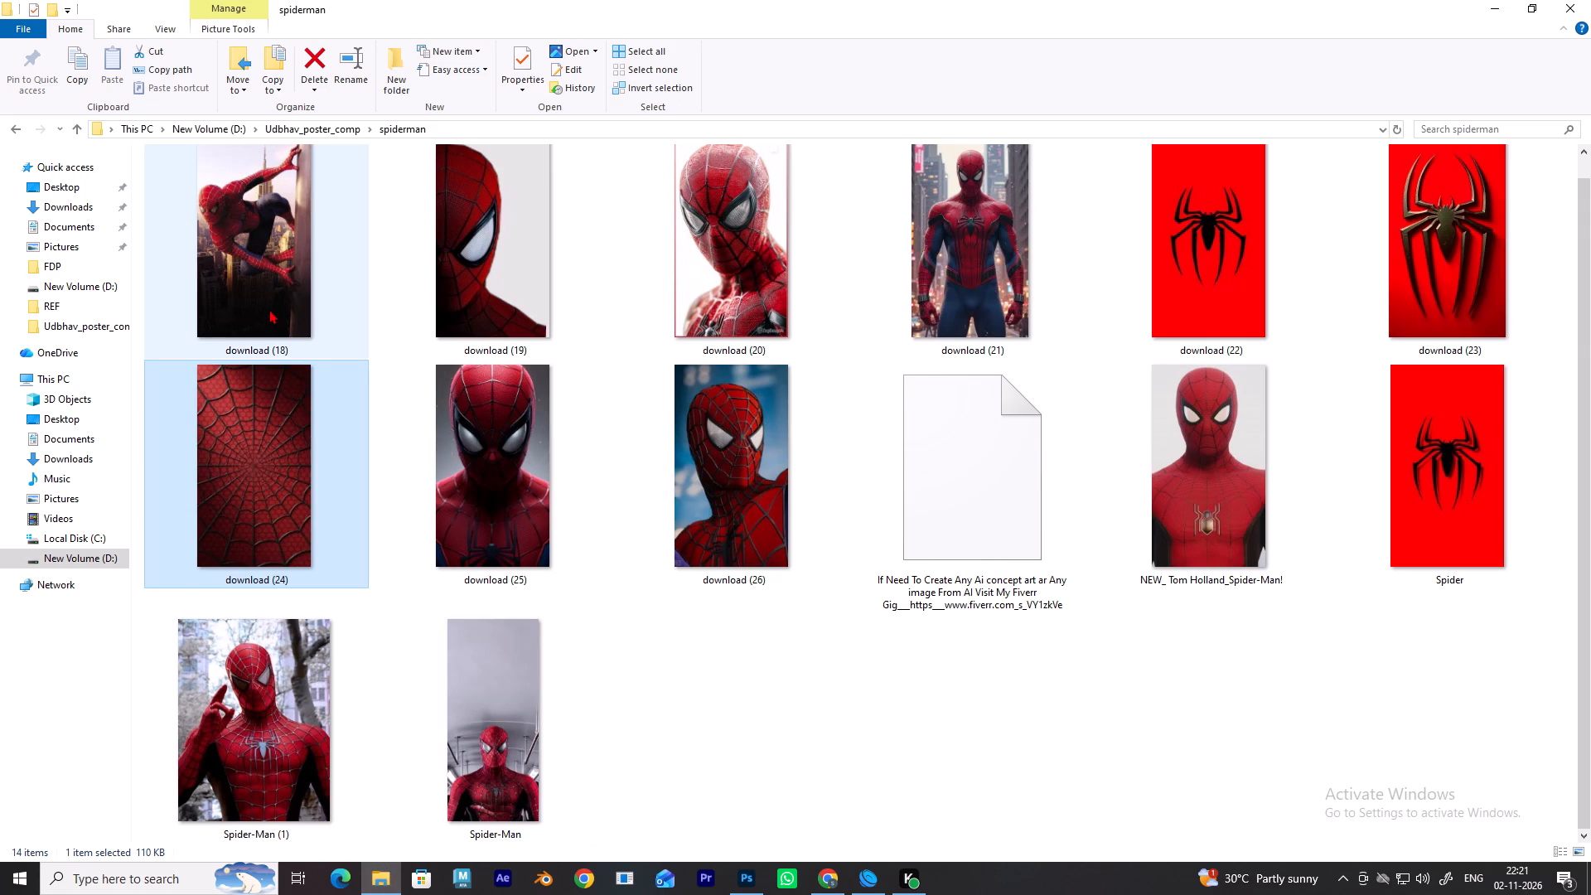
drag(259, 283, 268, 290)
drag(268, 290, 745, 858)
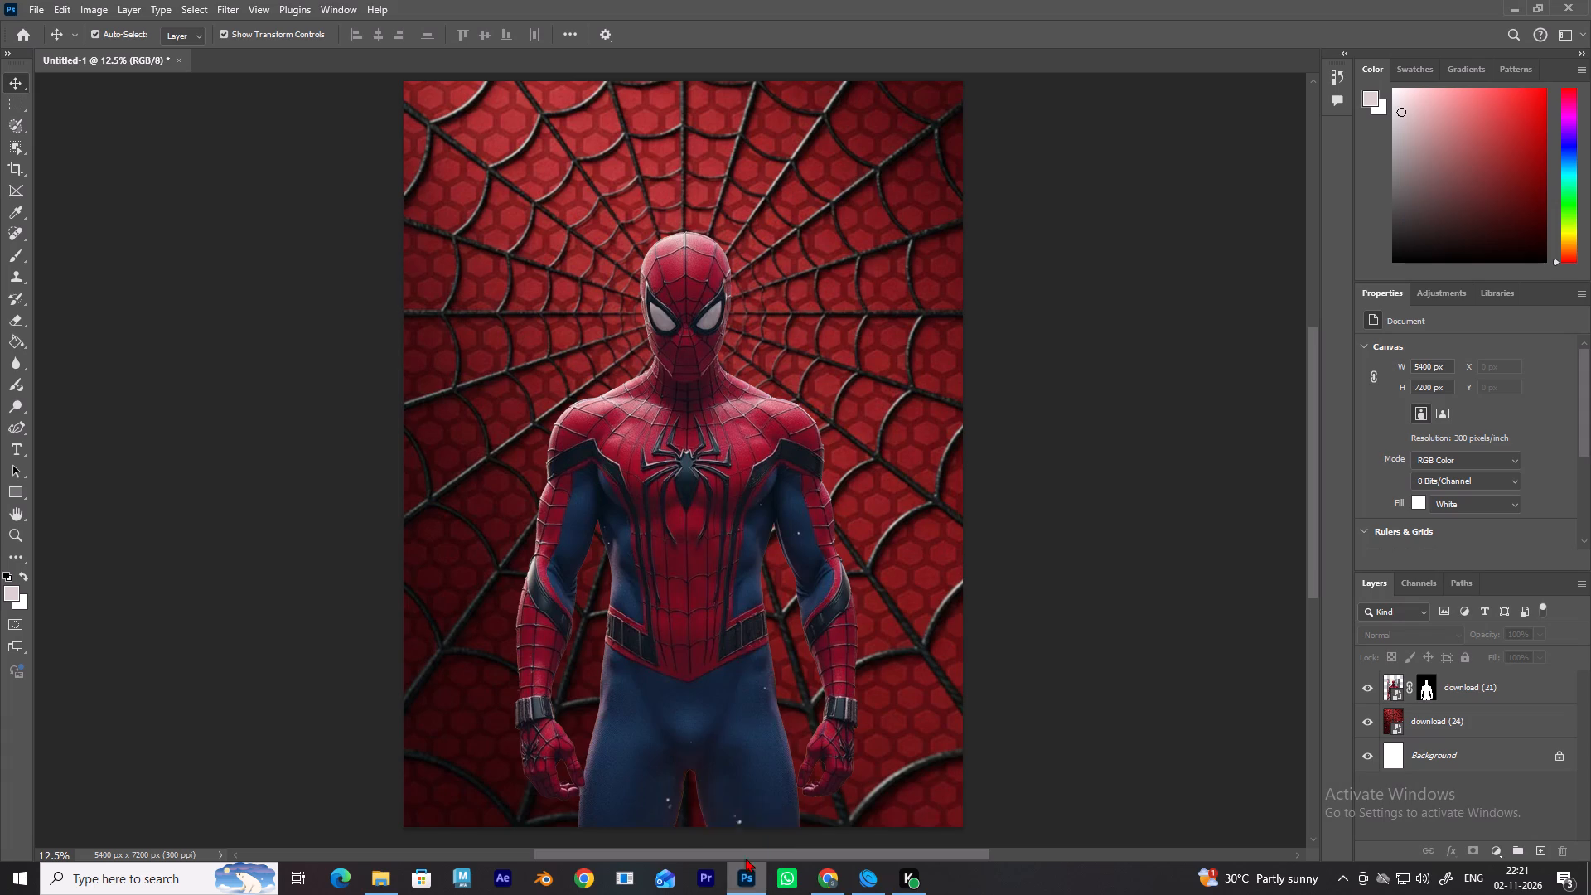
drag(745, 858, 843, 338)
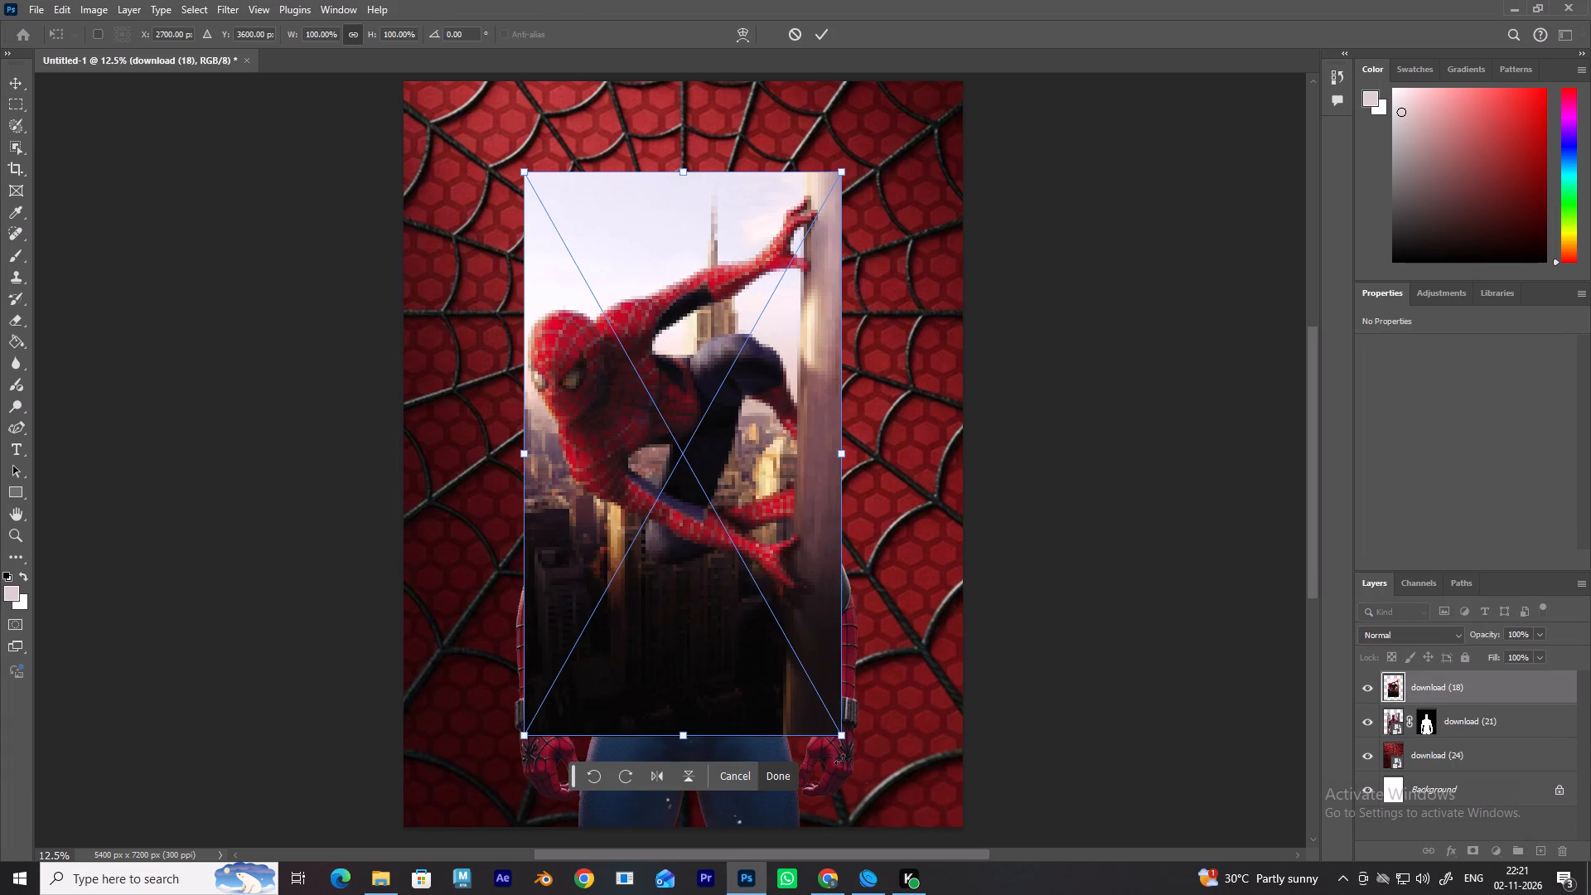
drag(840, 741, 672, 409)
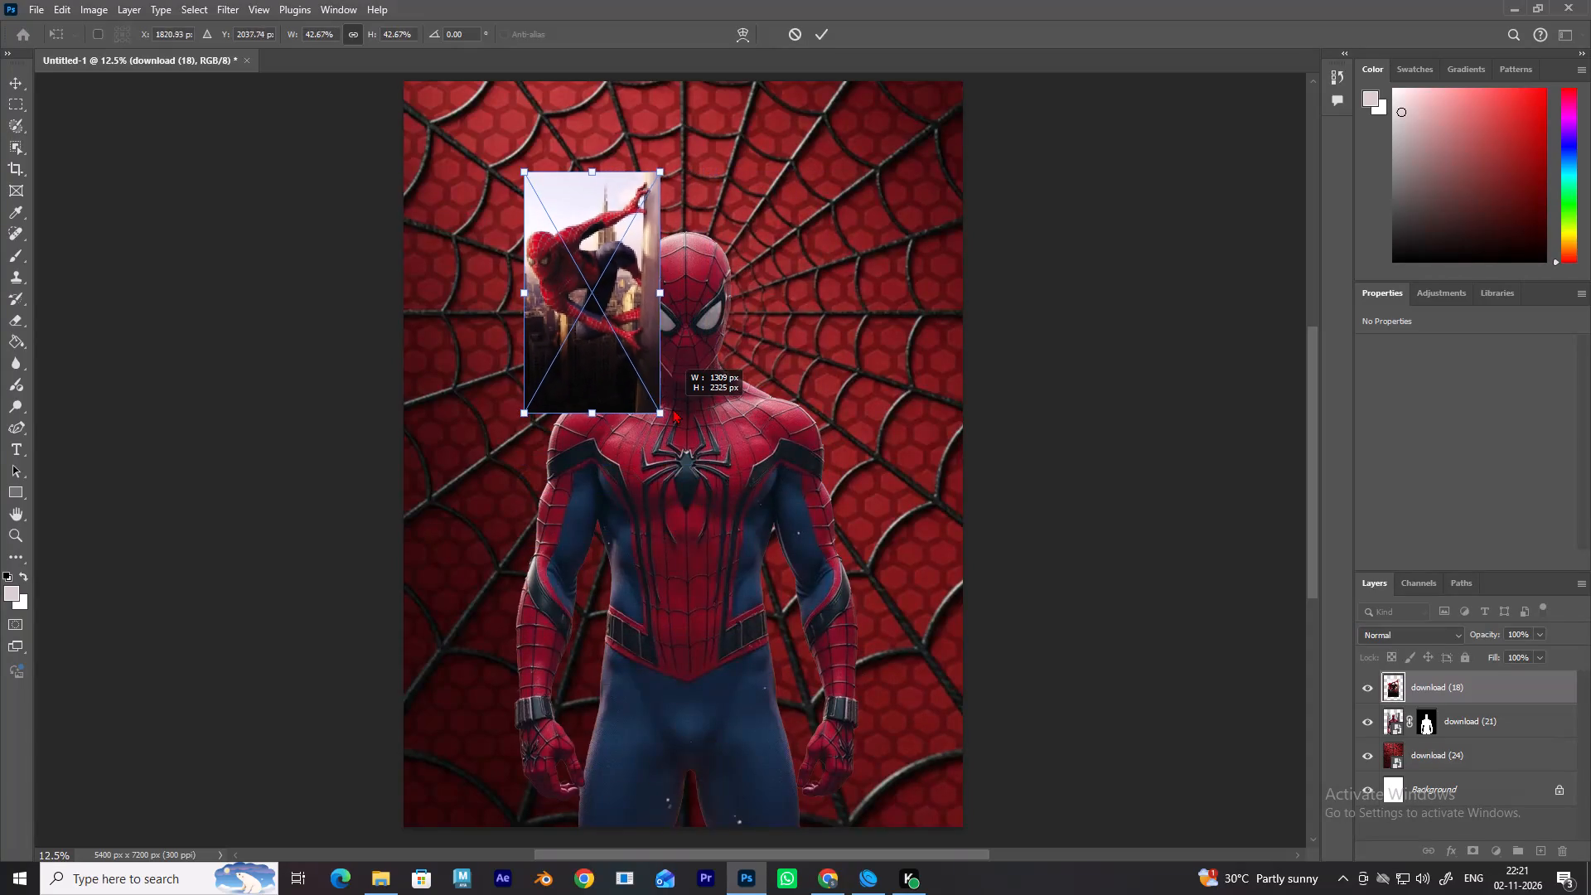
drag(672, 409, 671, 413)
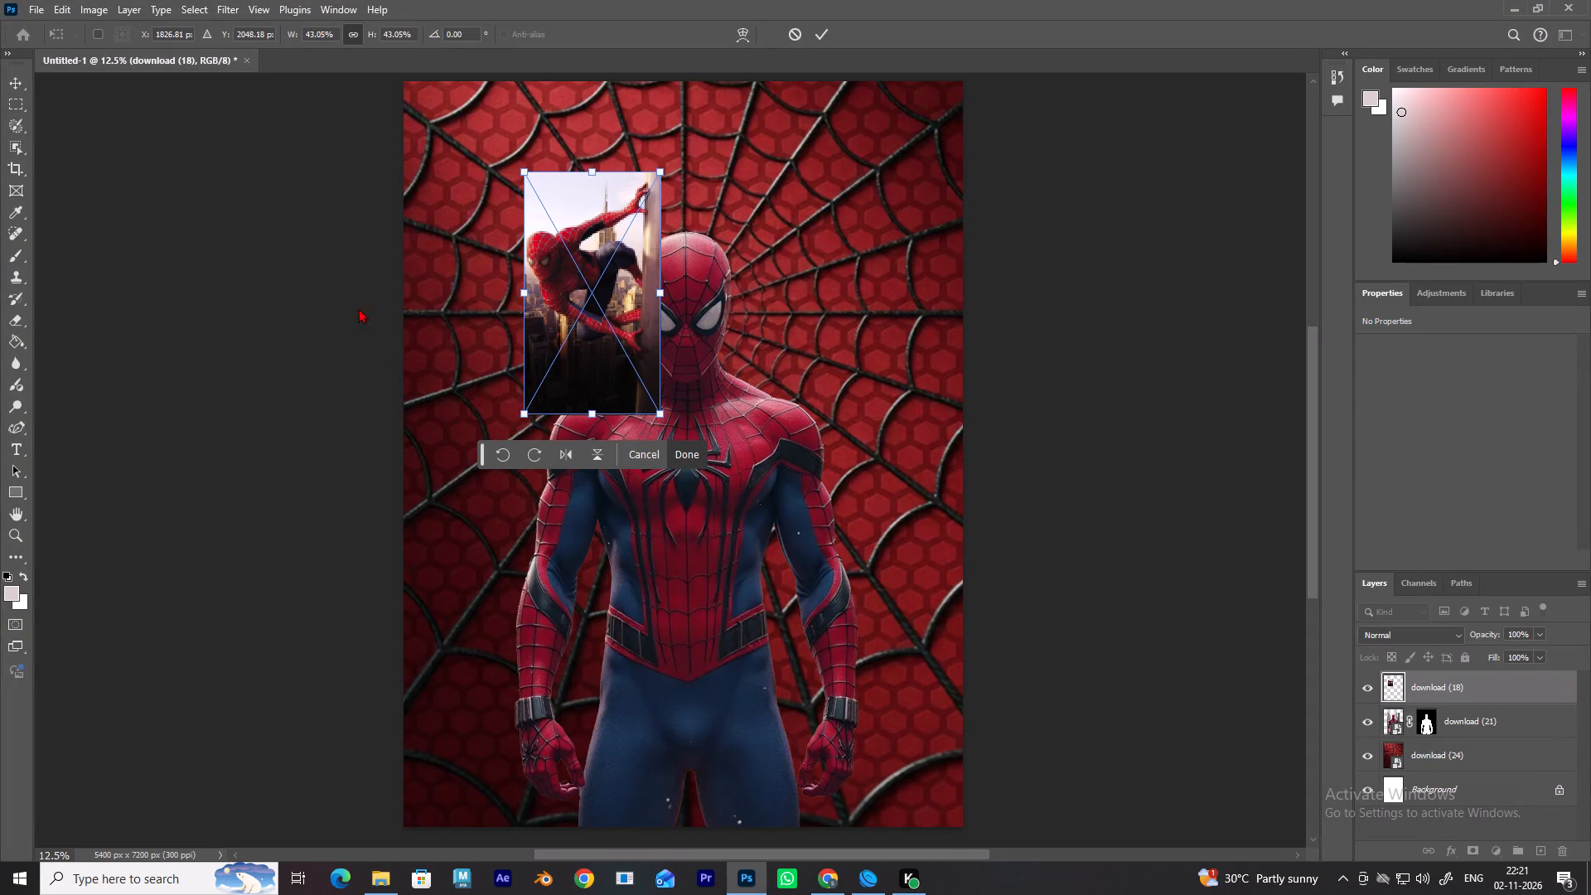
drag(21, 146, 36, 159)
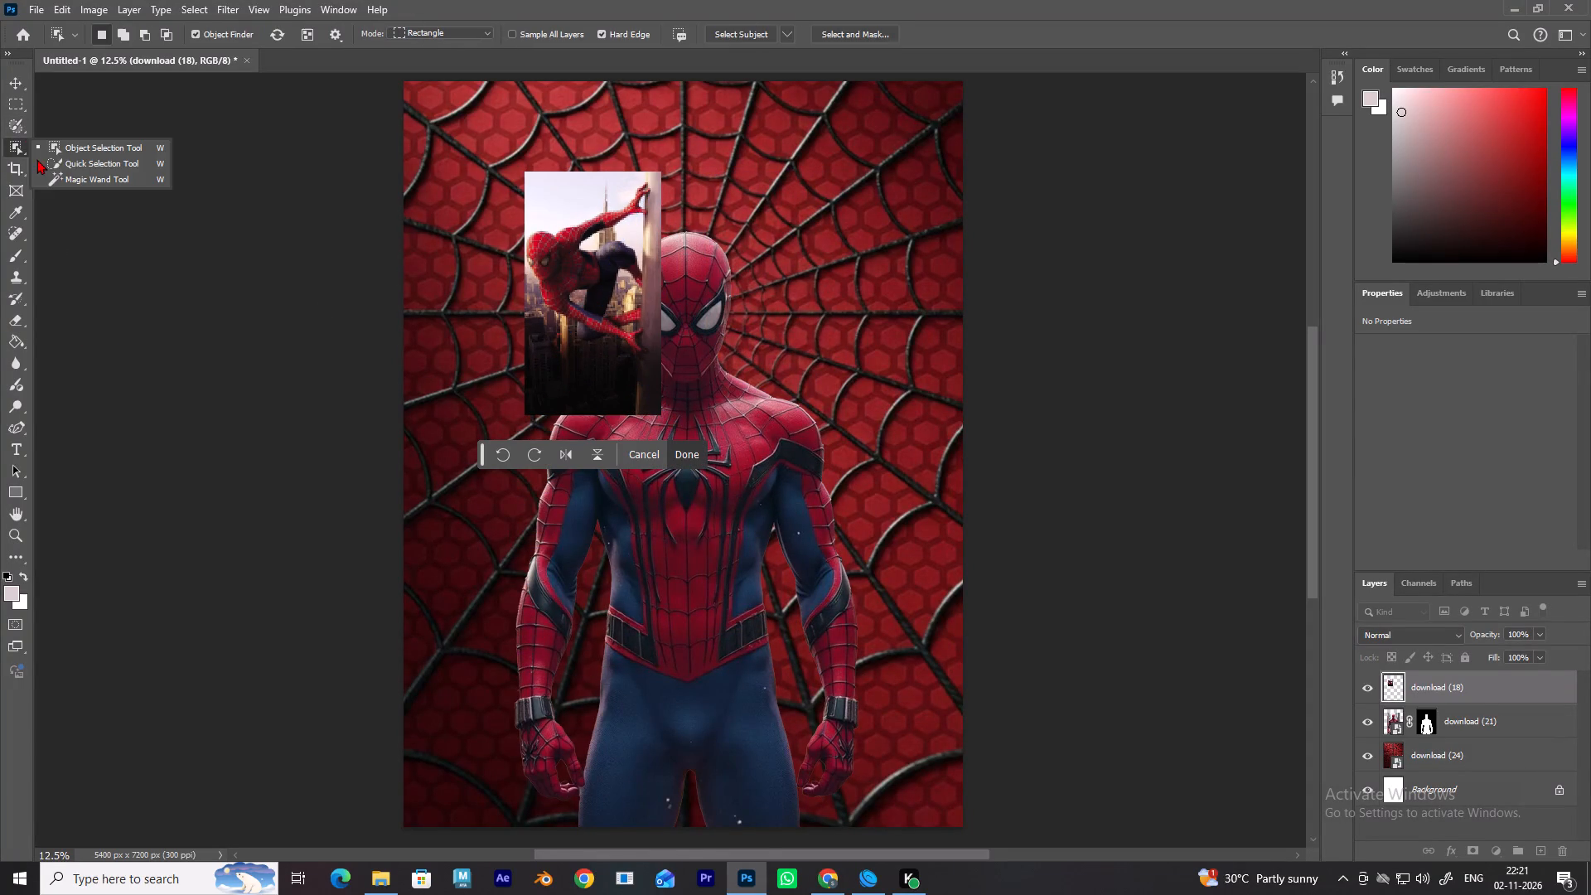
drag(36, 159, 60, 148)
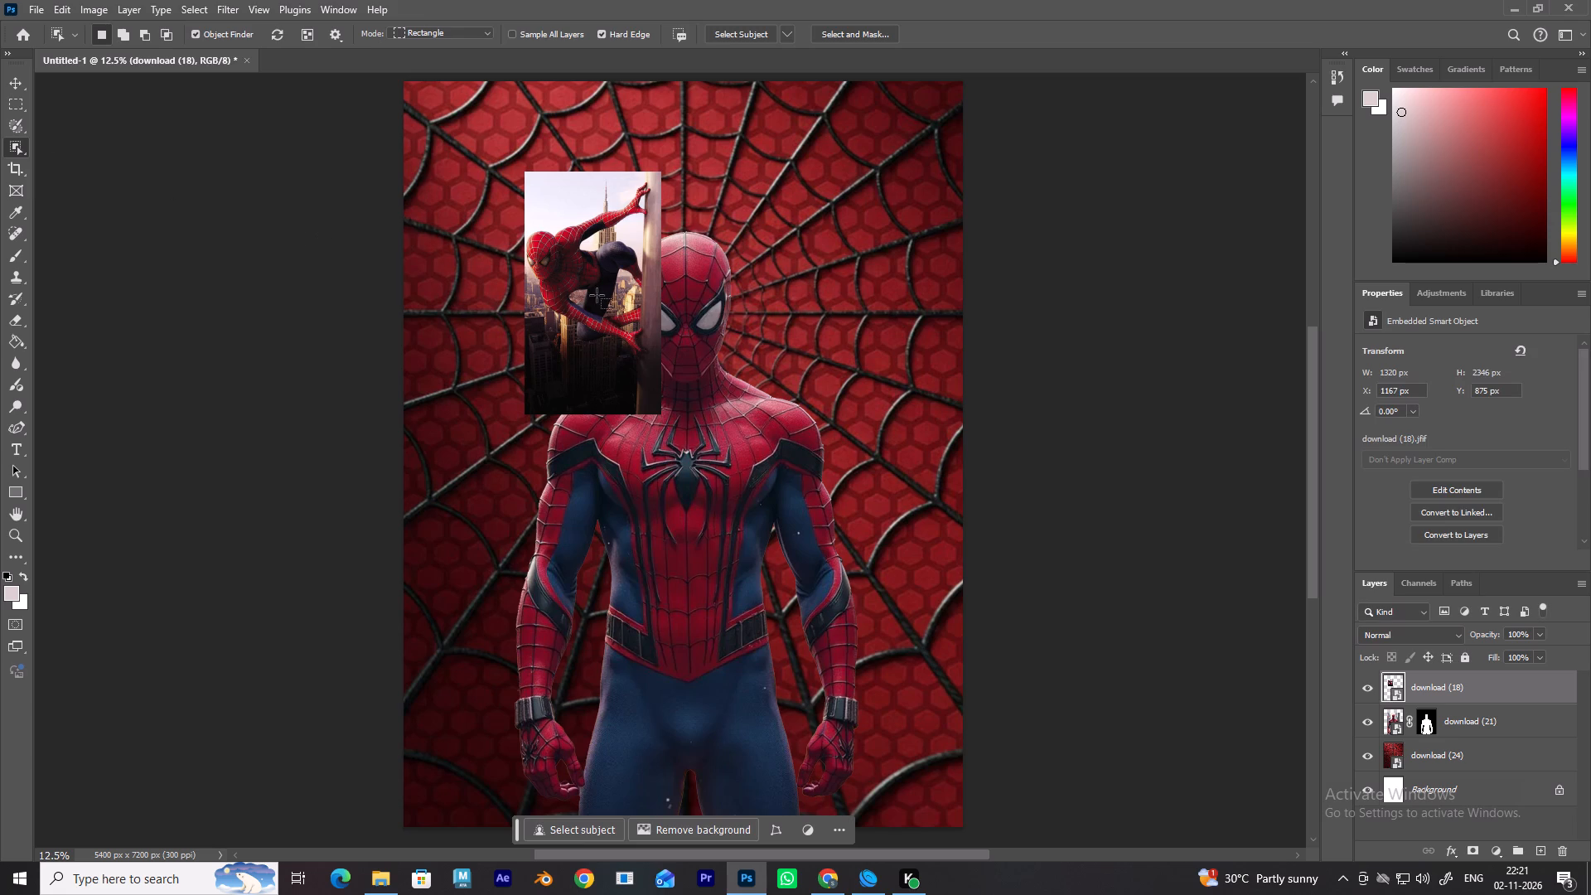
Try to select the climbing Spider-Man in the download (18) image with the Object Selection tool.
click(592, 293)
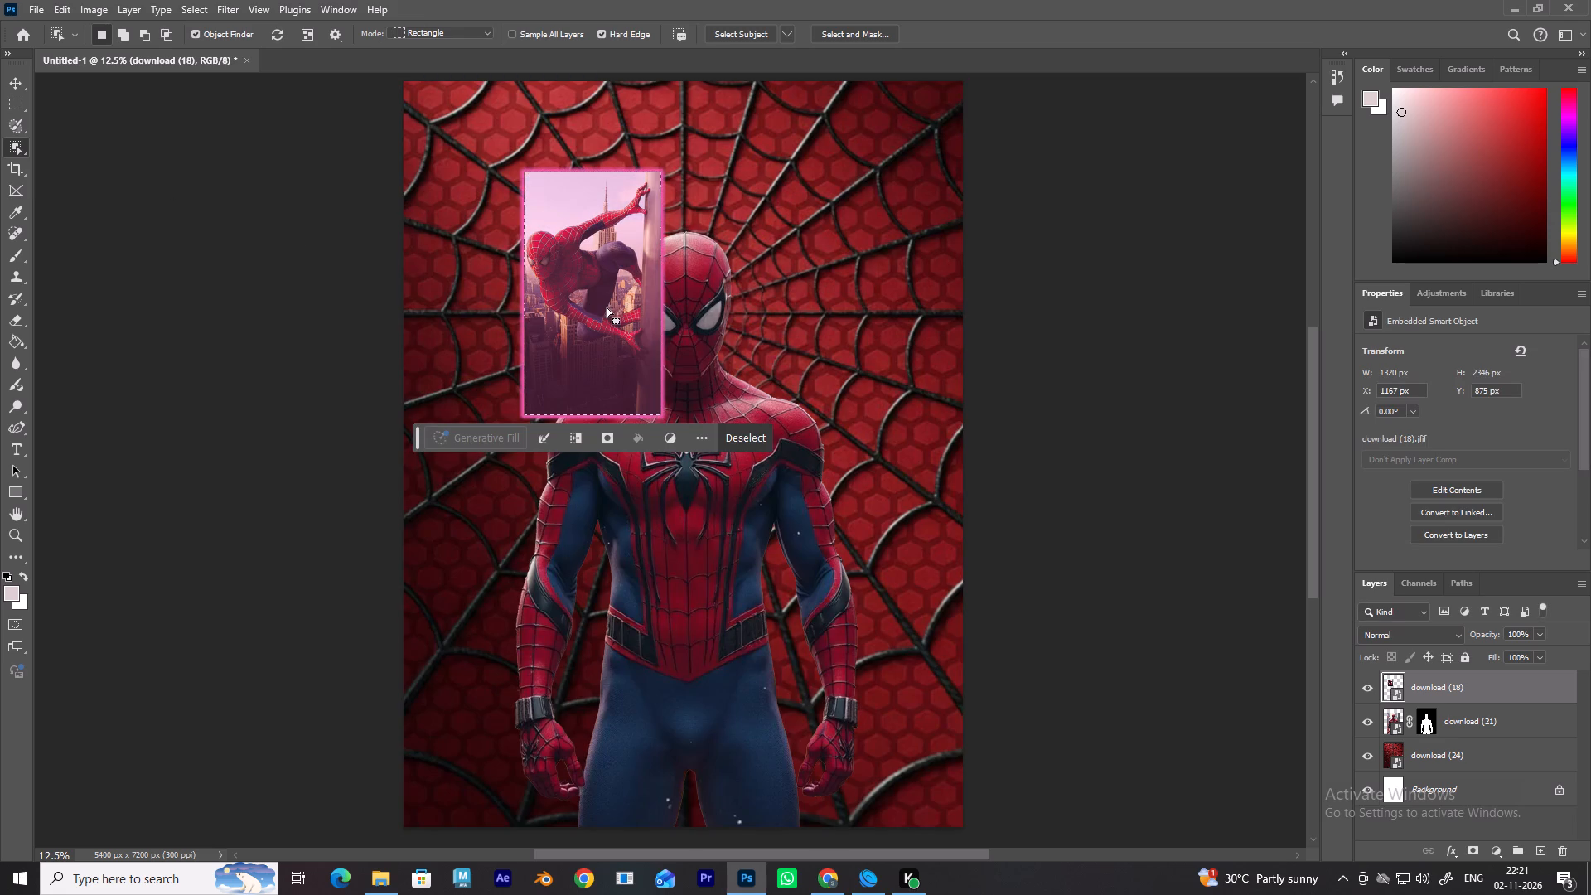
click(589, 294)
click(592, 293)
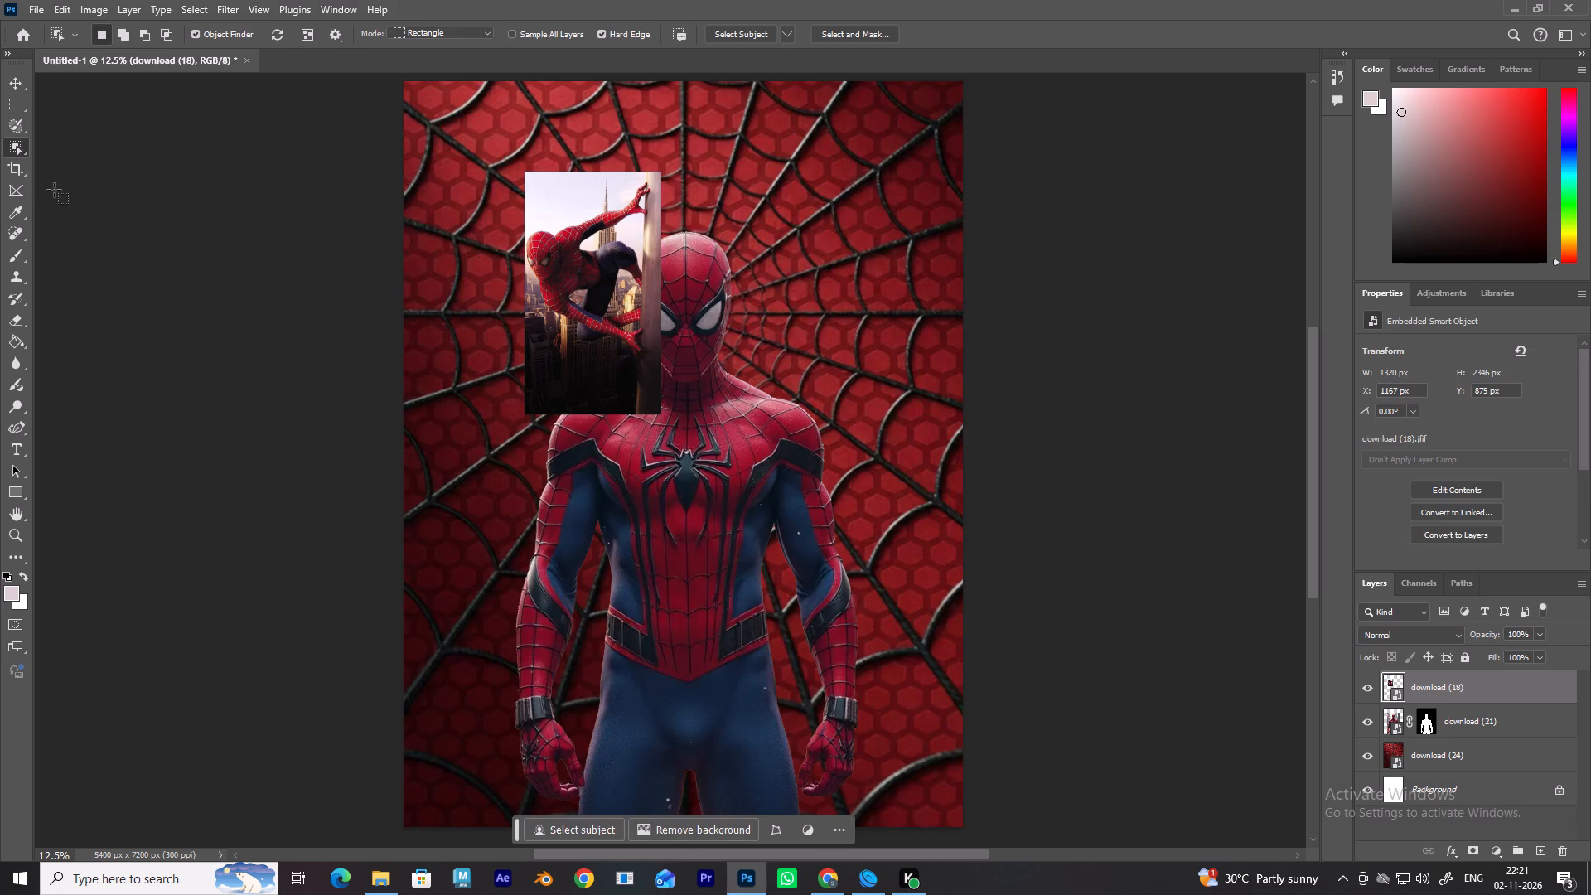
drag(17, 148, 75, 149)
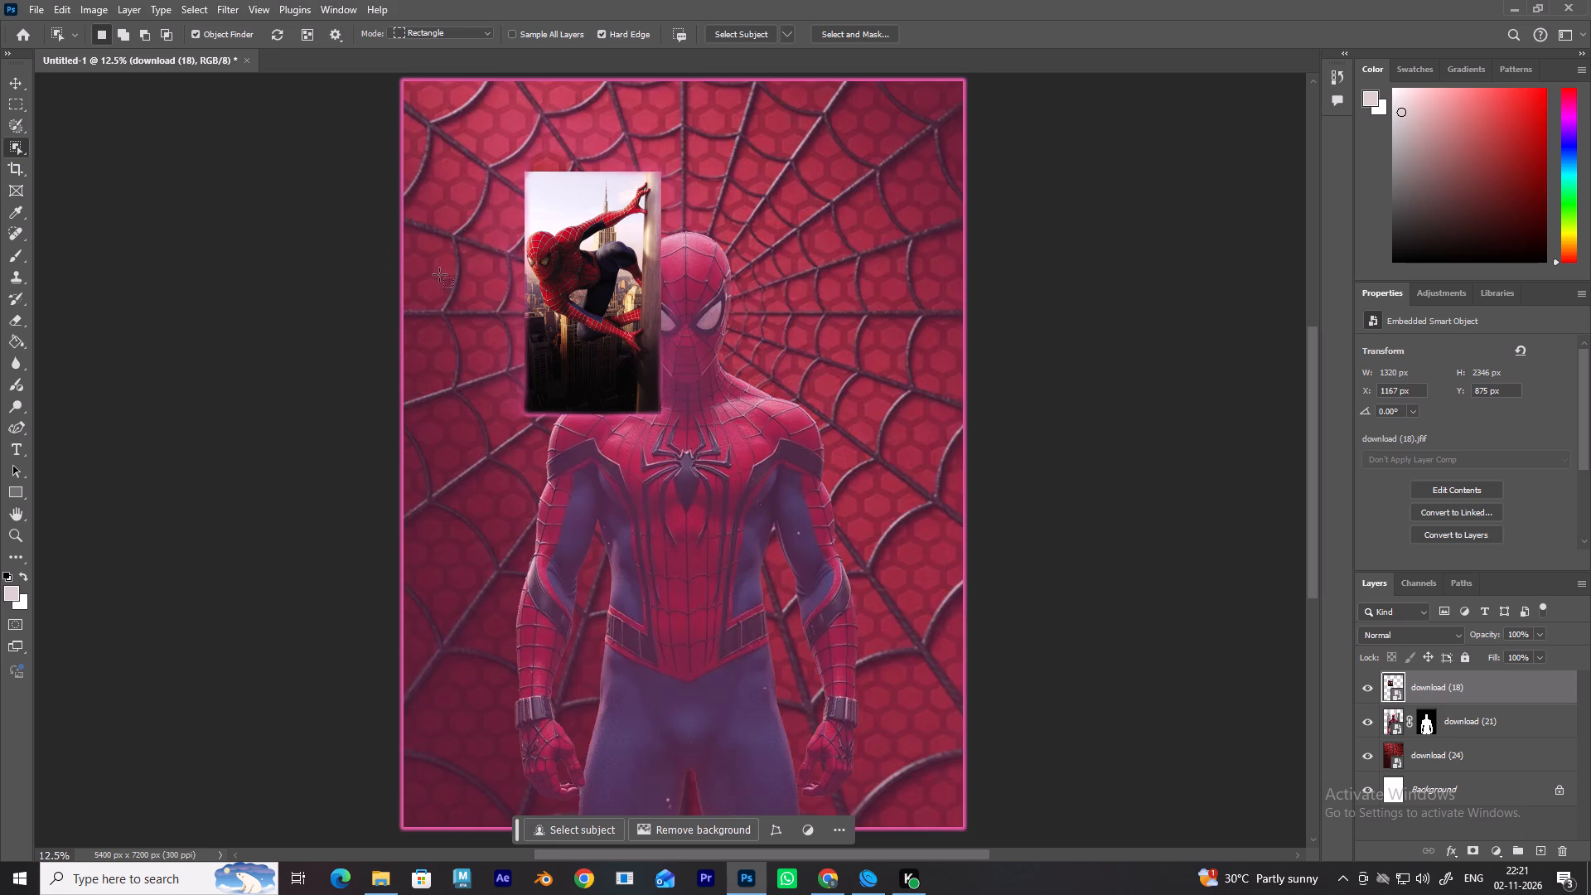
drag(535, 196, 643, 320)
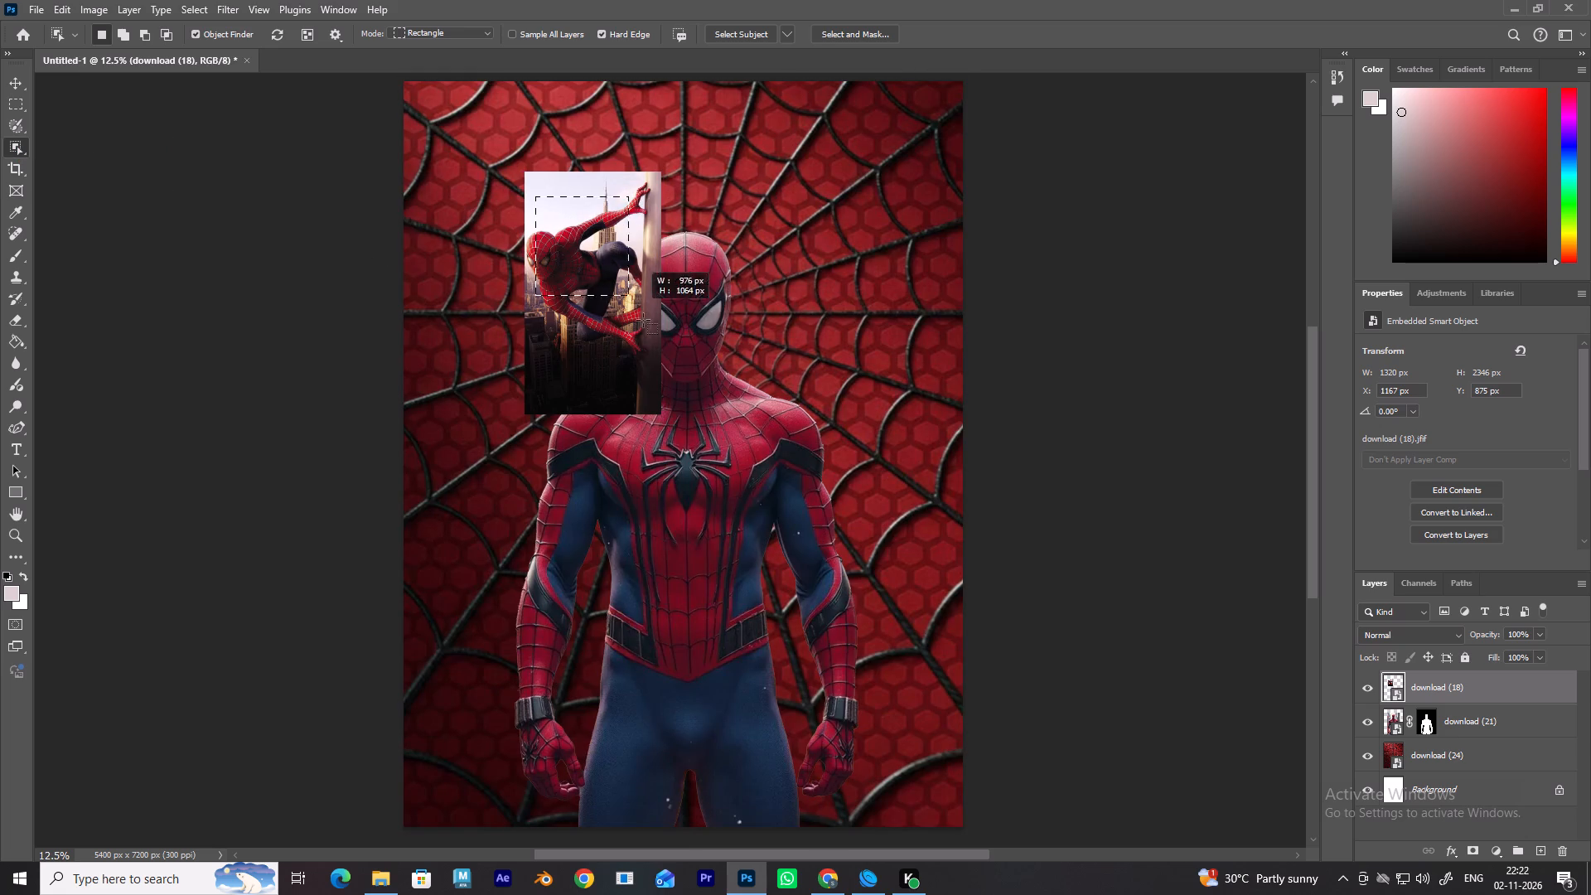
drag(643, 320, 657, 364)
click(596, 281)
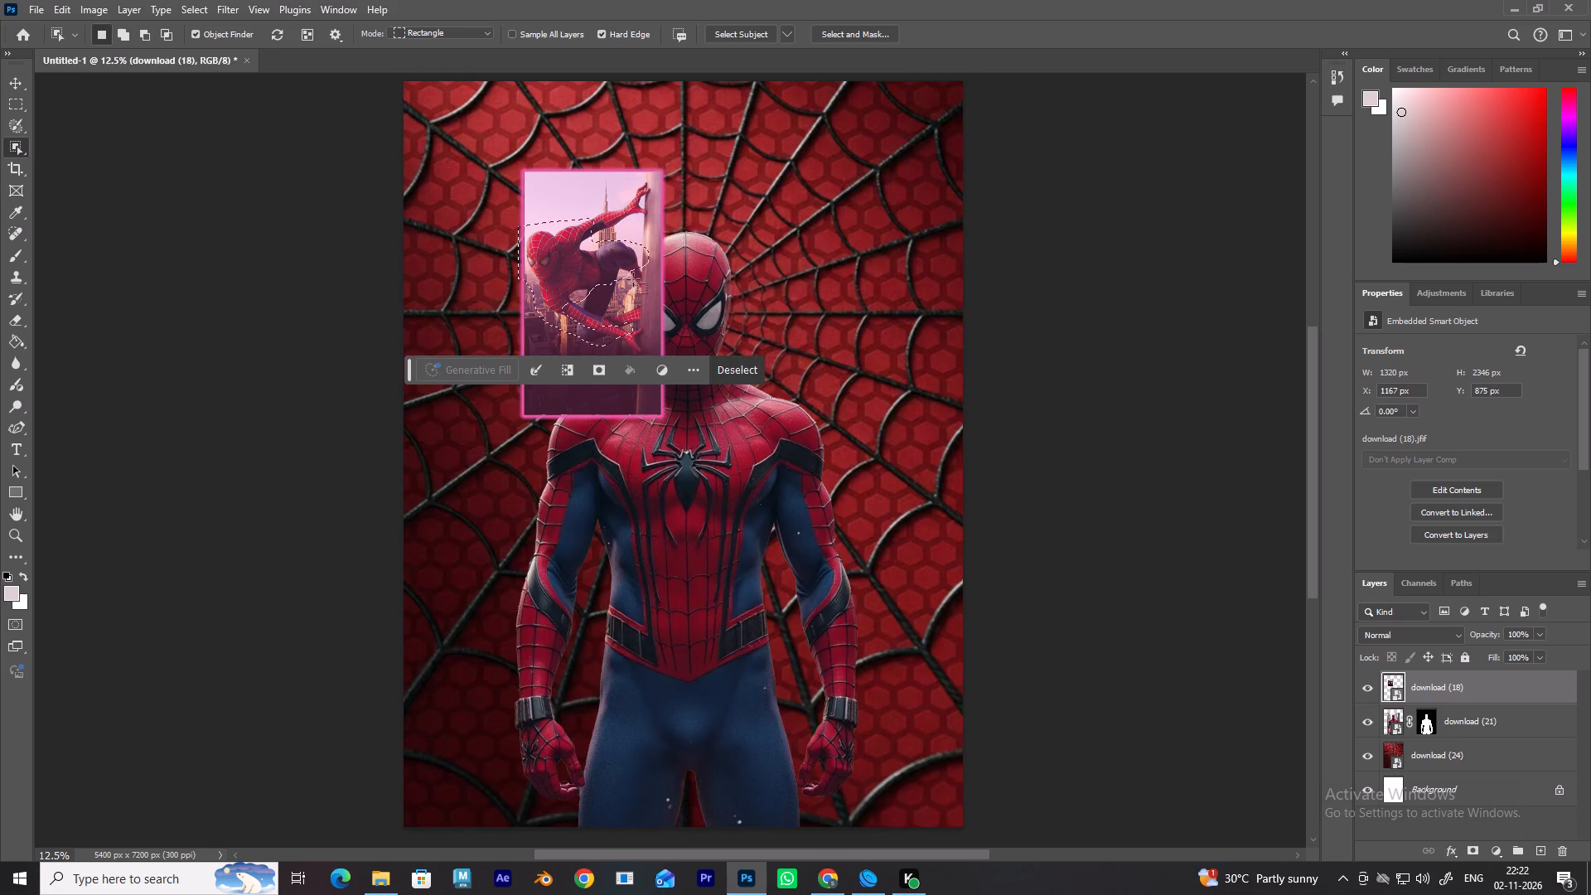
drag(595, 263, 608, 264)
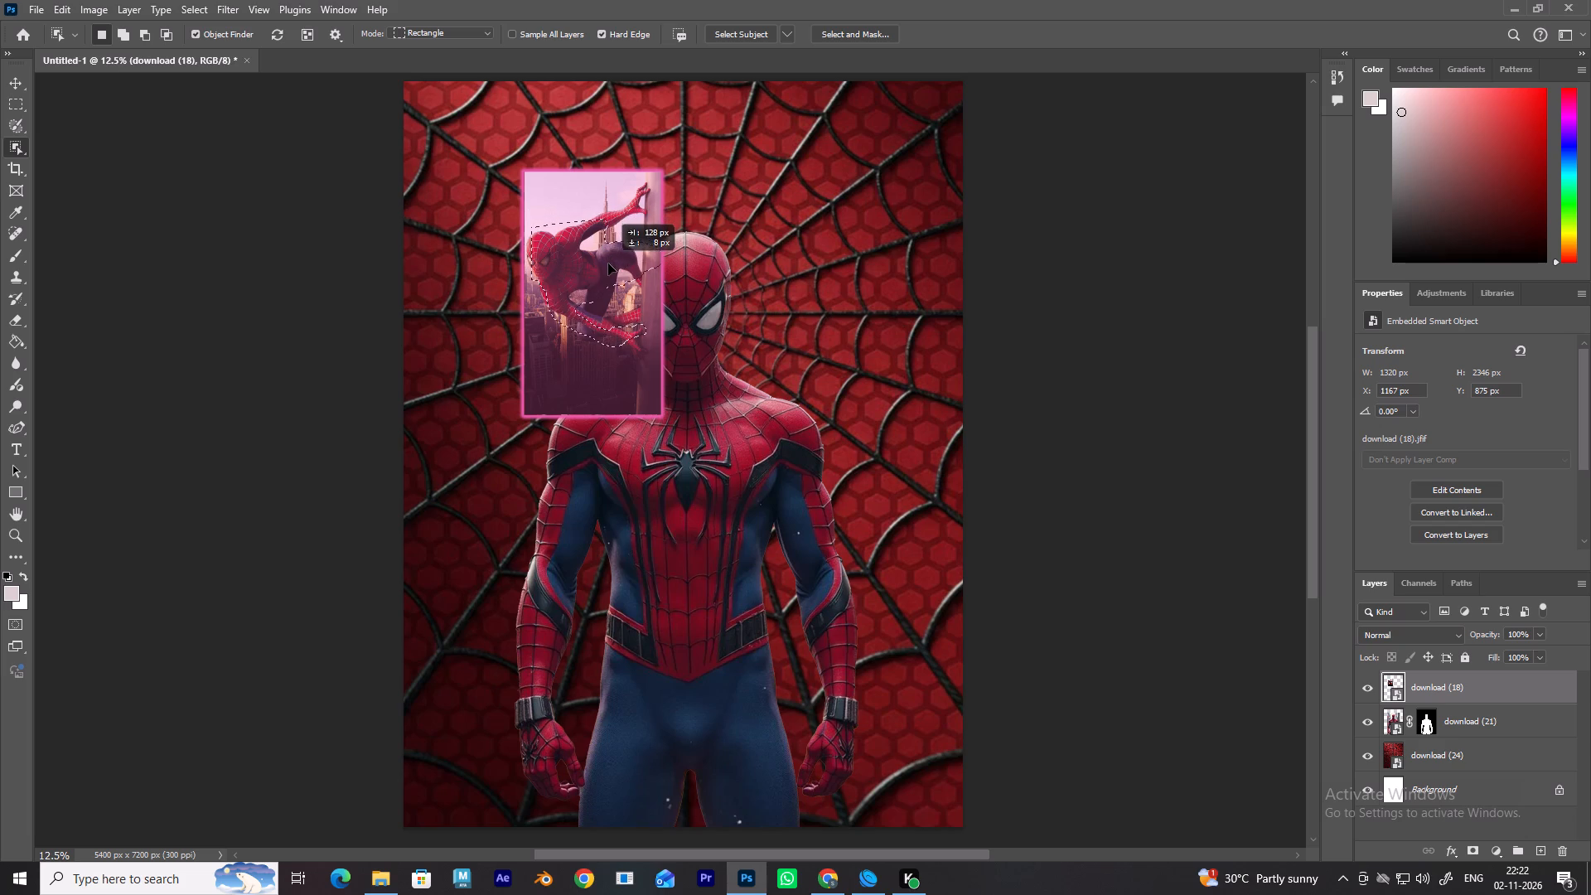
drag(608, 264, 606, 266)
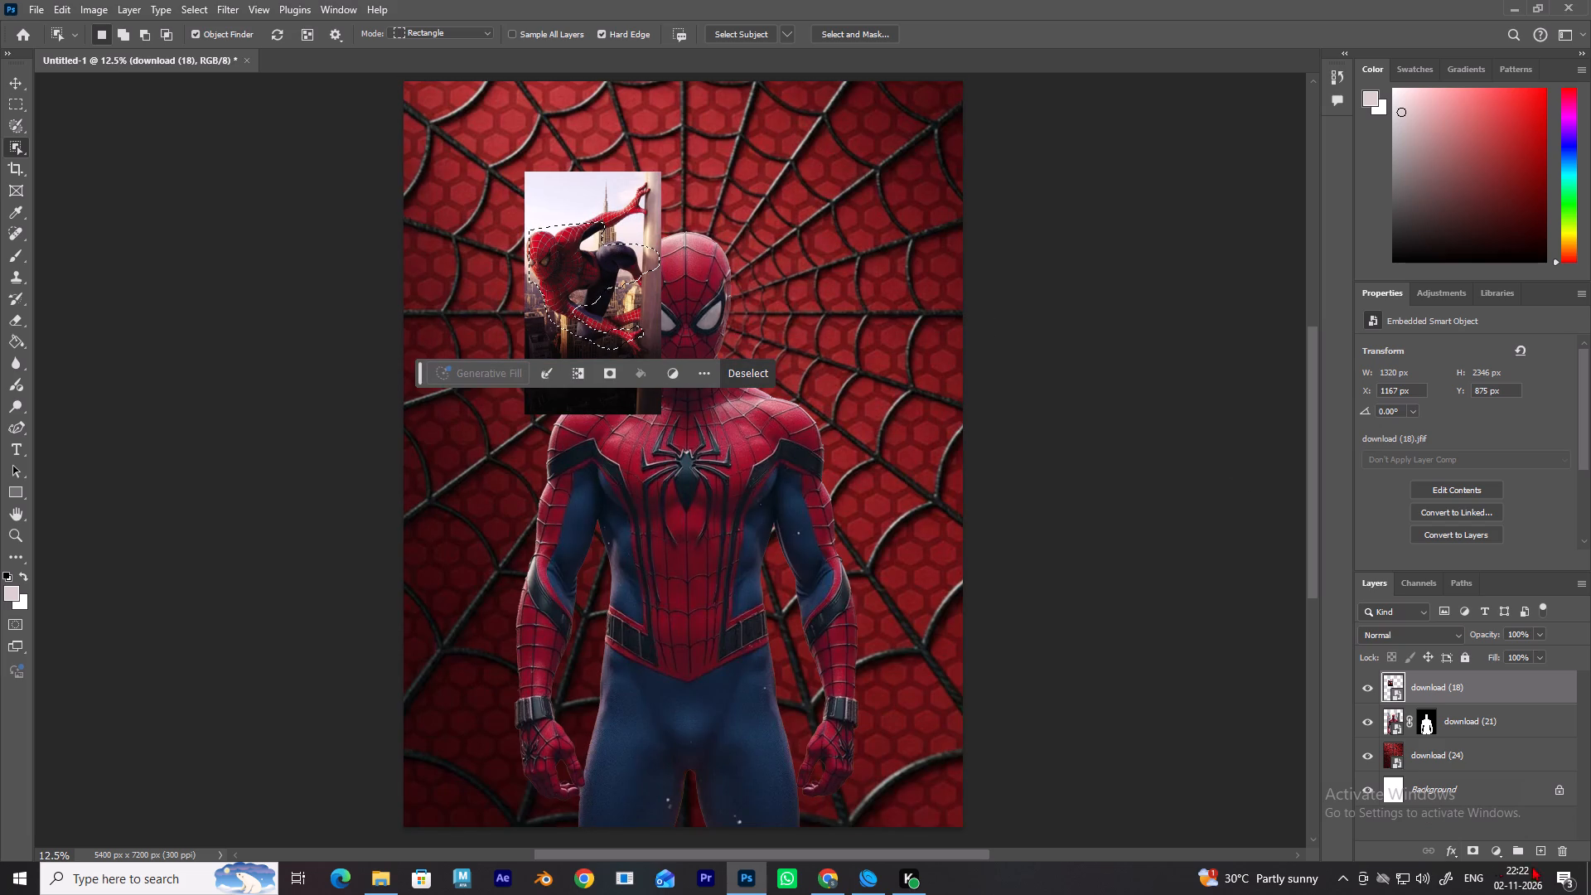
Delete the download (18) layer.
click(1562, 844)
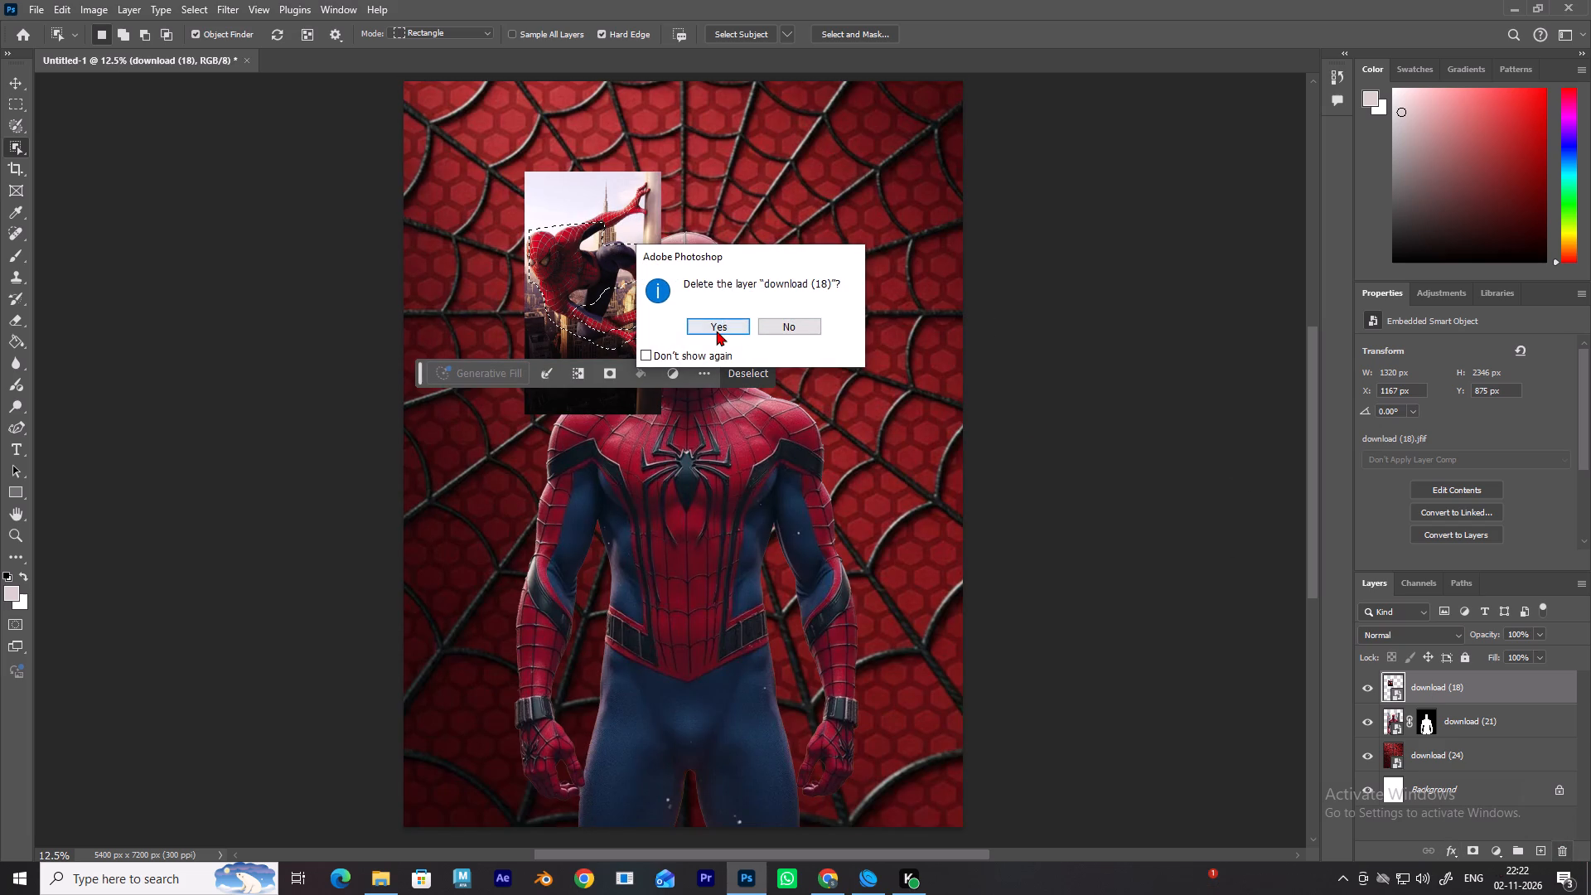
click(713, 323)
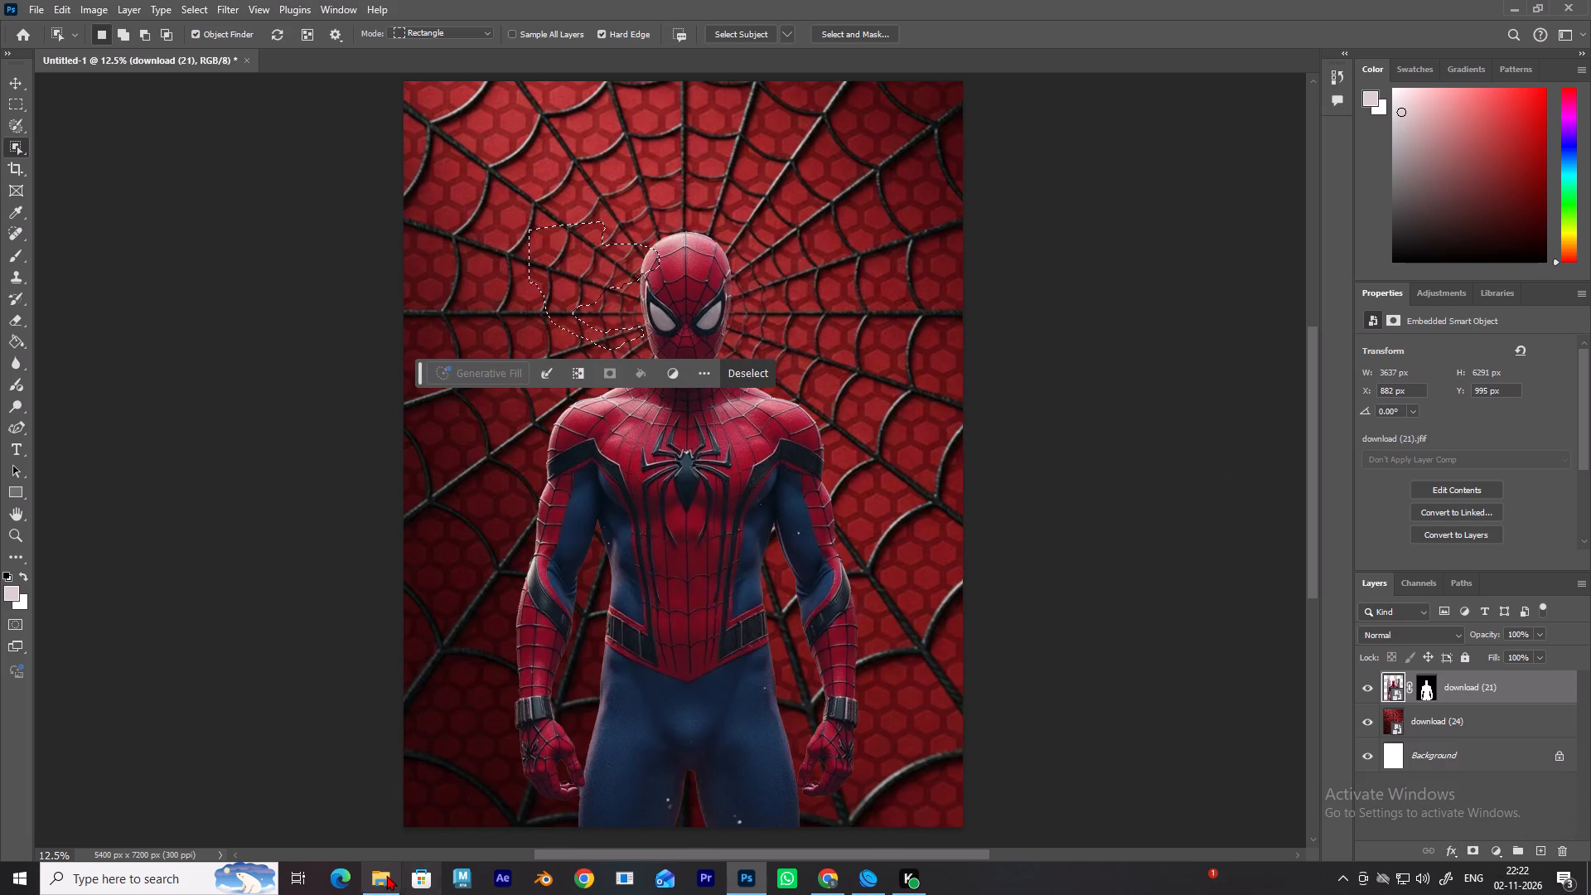
Bring up the spiderman folder window and close it, returning to the poster document.
click(386, 875)
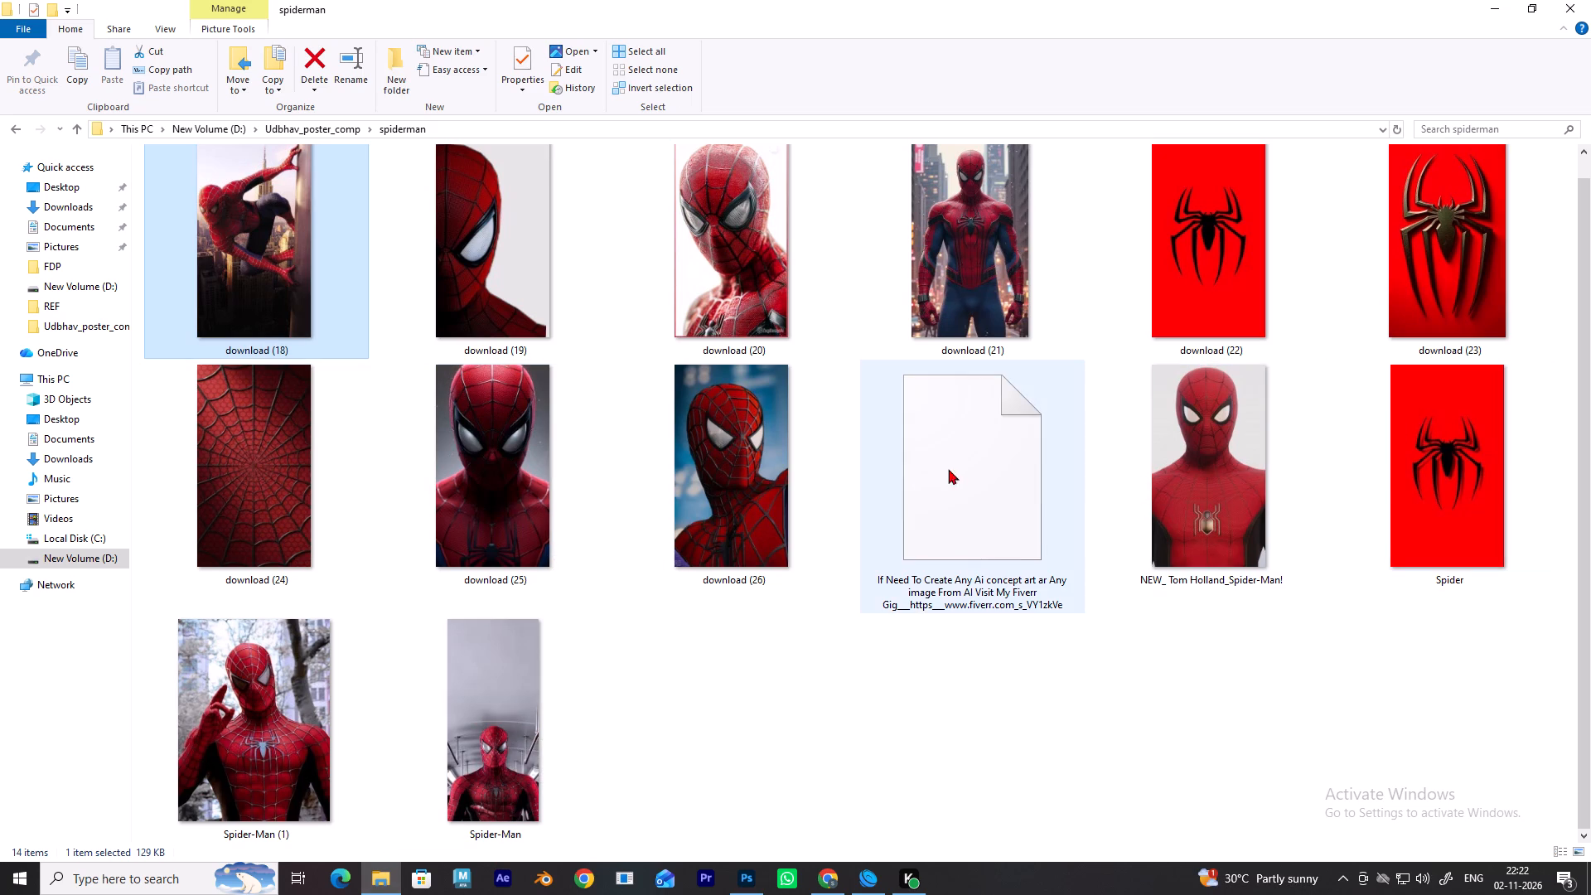
click(1561, 8)
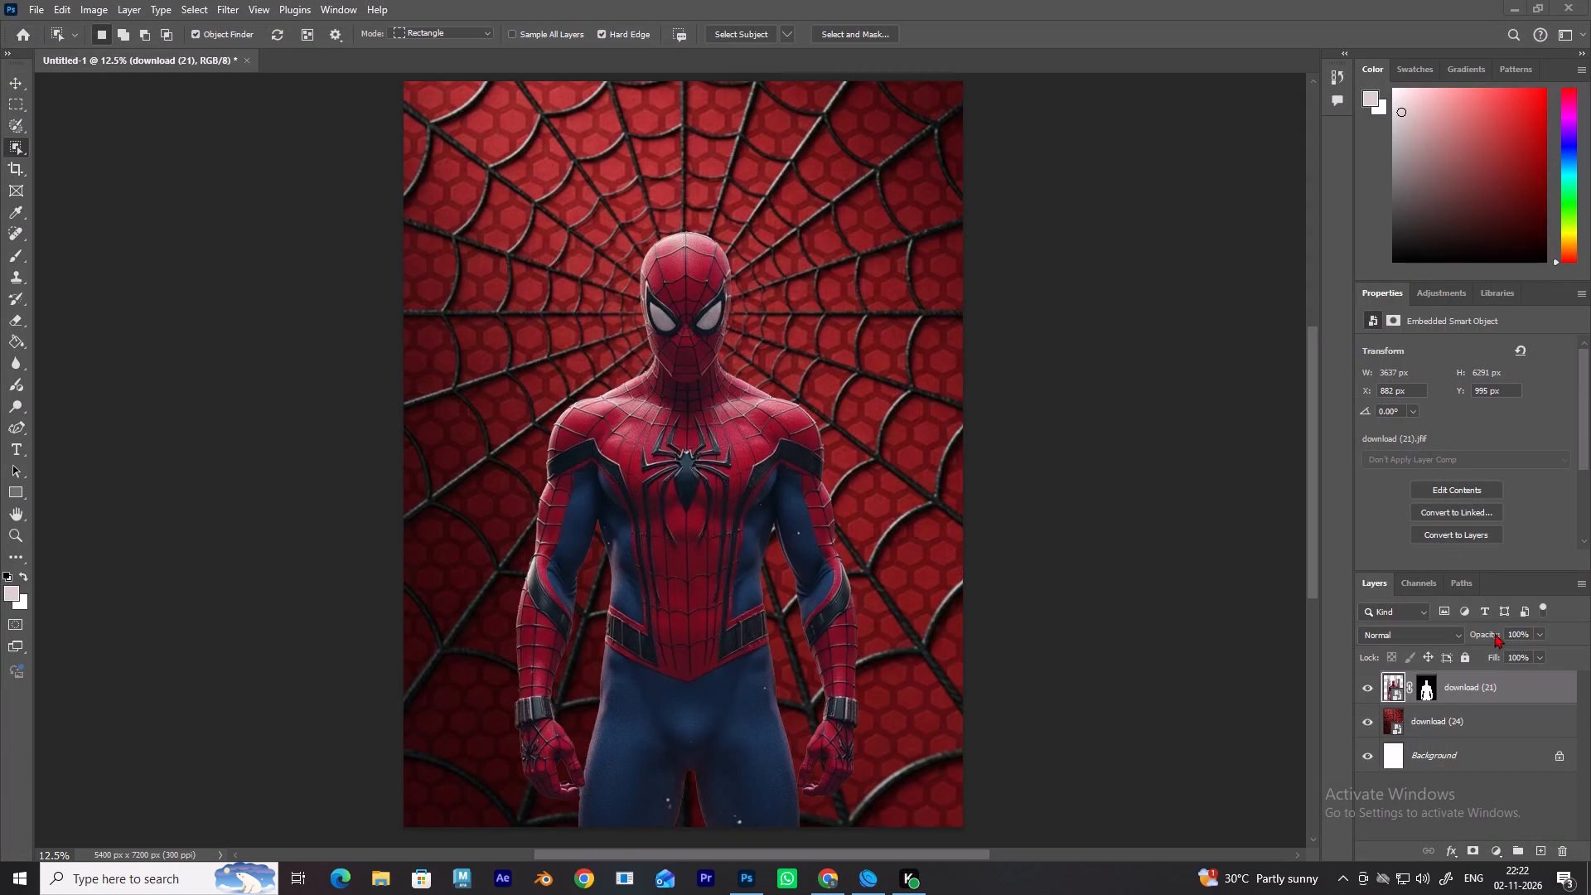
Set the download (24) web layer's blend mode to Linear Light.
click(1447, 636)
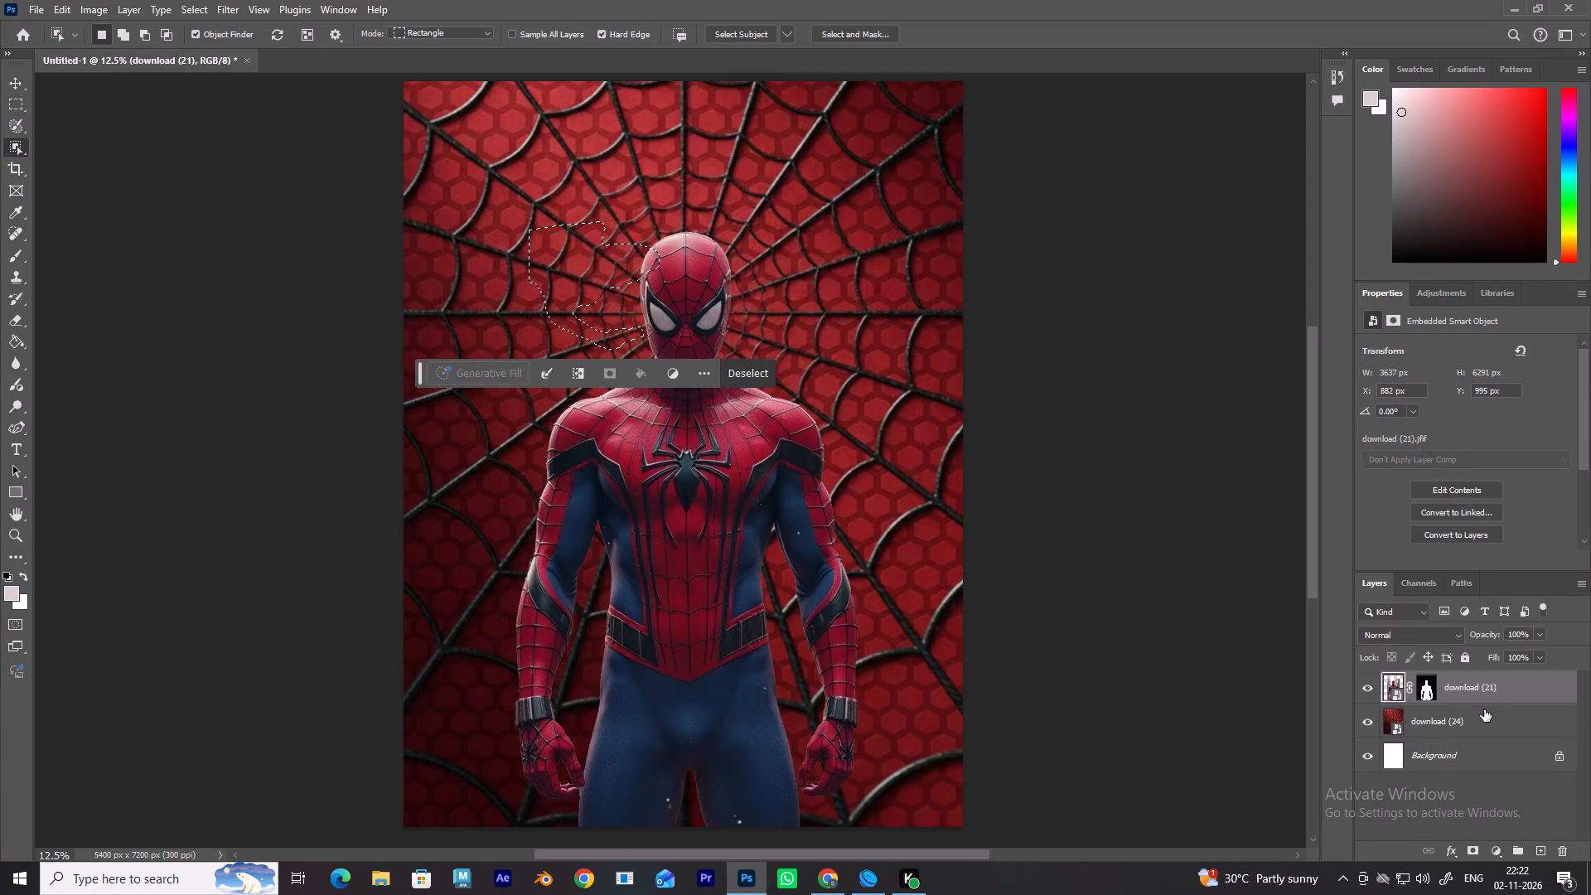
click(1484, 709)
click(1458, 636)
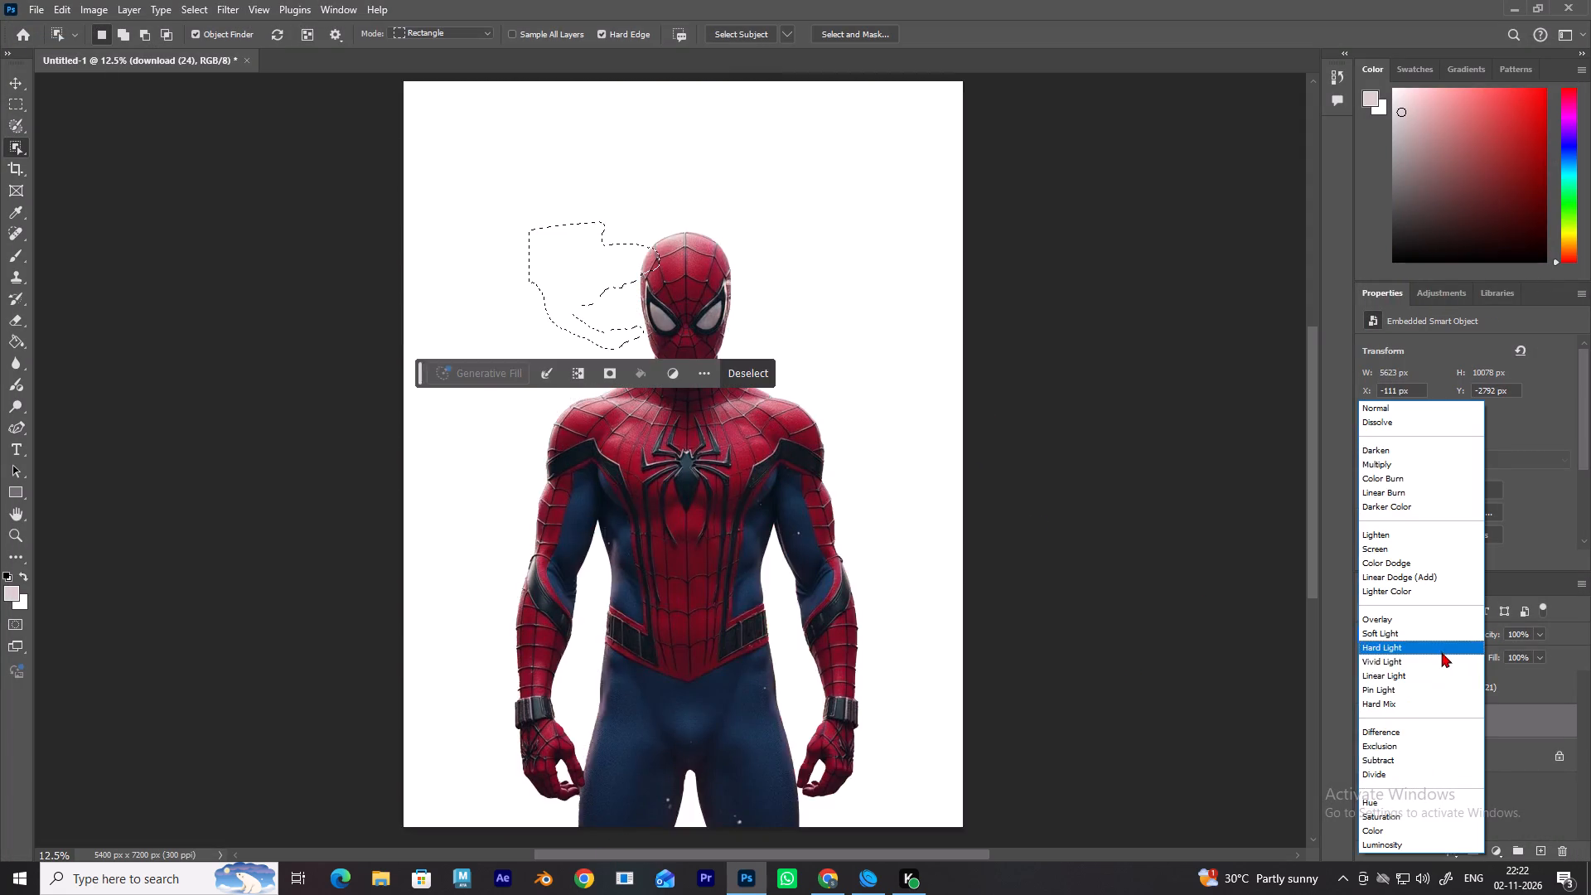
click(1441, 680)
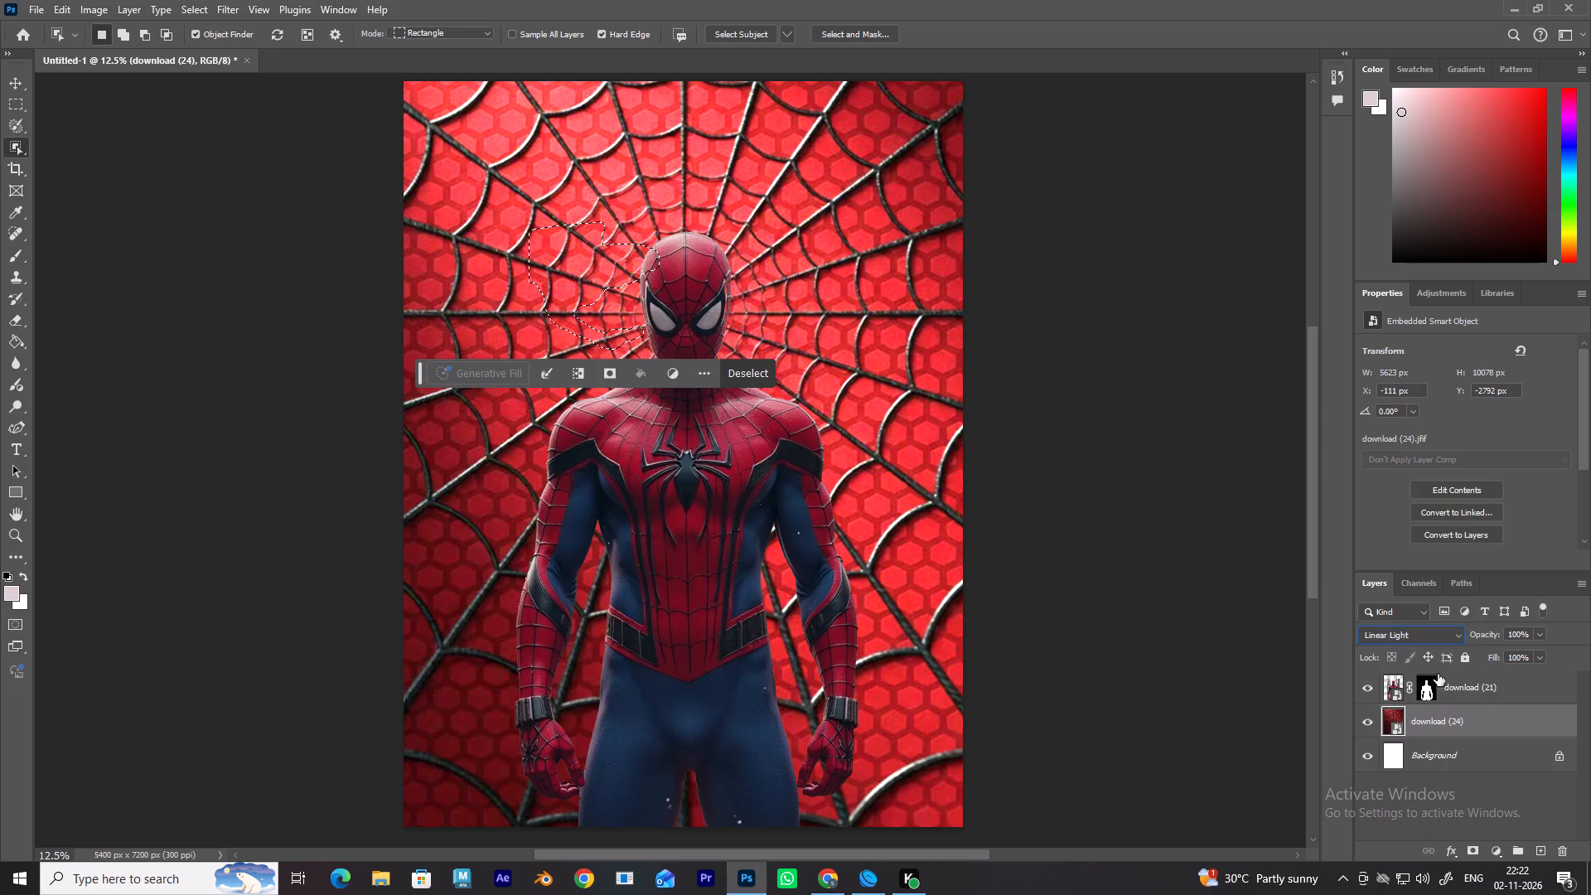
Clear the stray selection beside the figure's head.
key(ctrl+d)
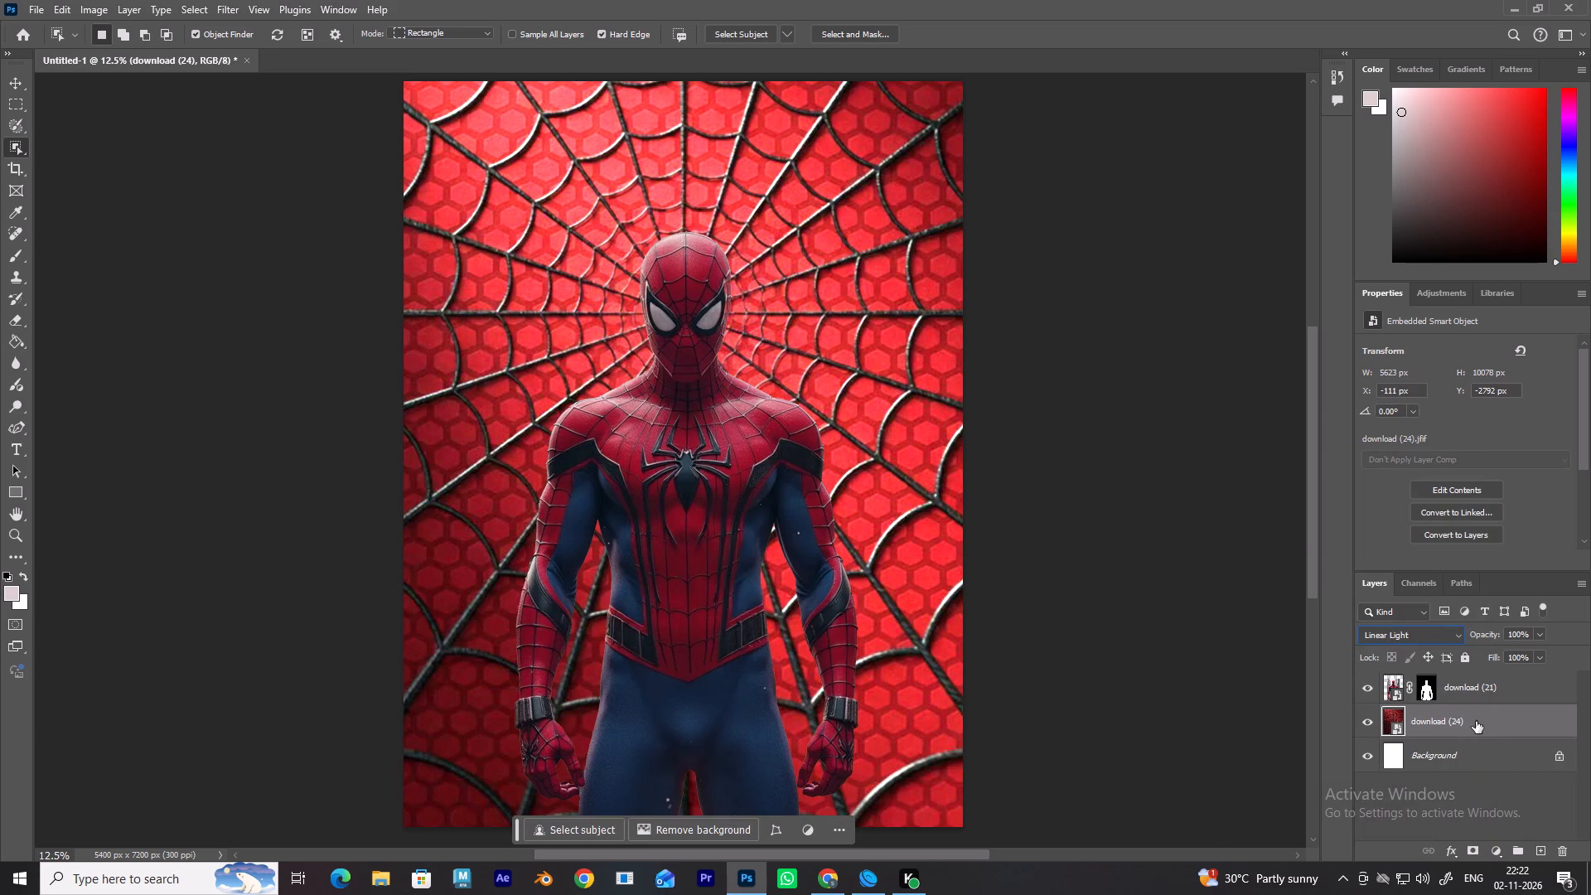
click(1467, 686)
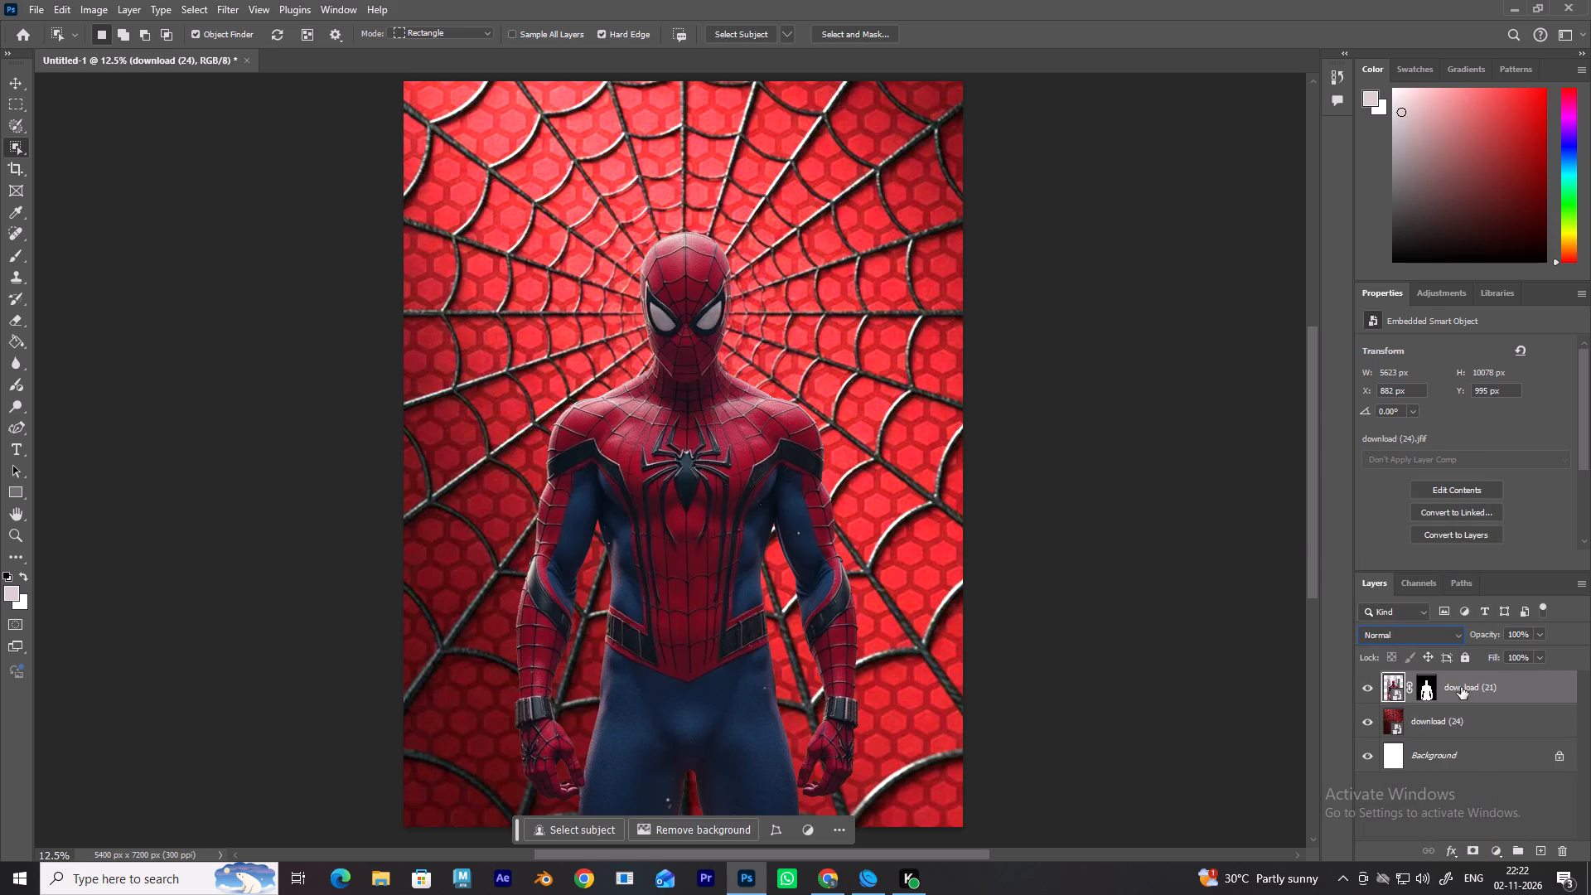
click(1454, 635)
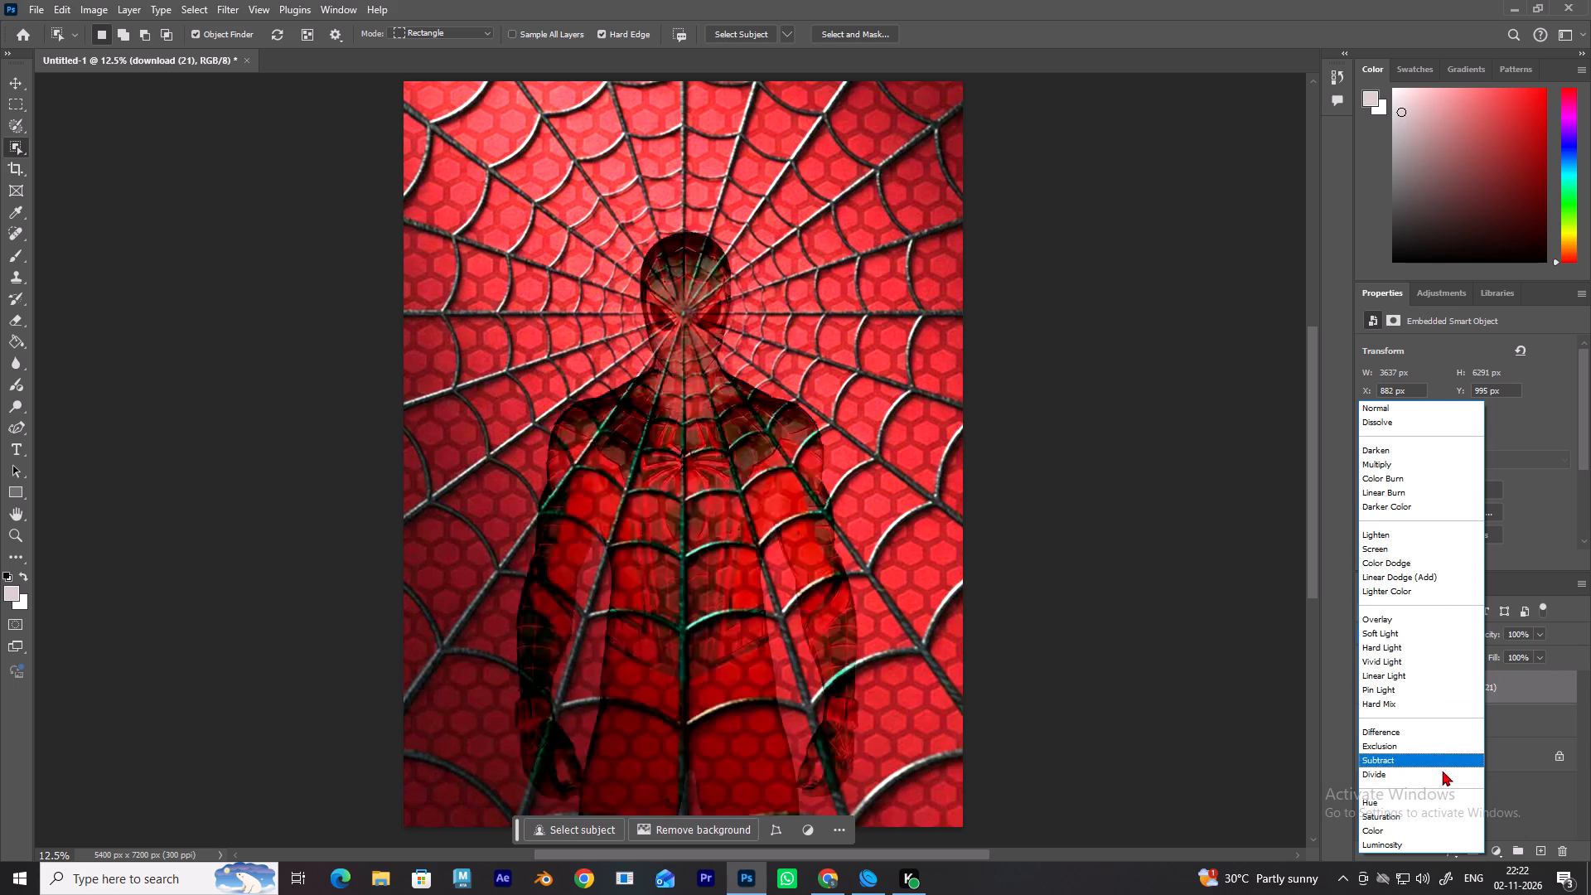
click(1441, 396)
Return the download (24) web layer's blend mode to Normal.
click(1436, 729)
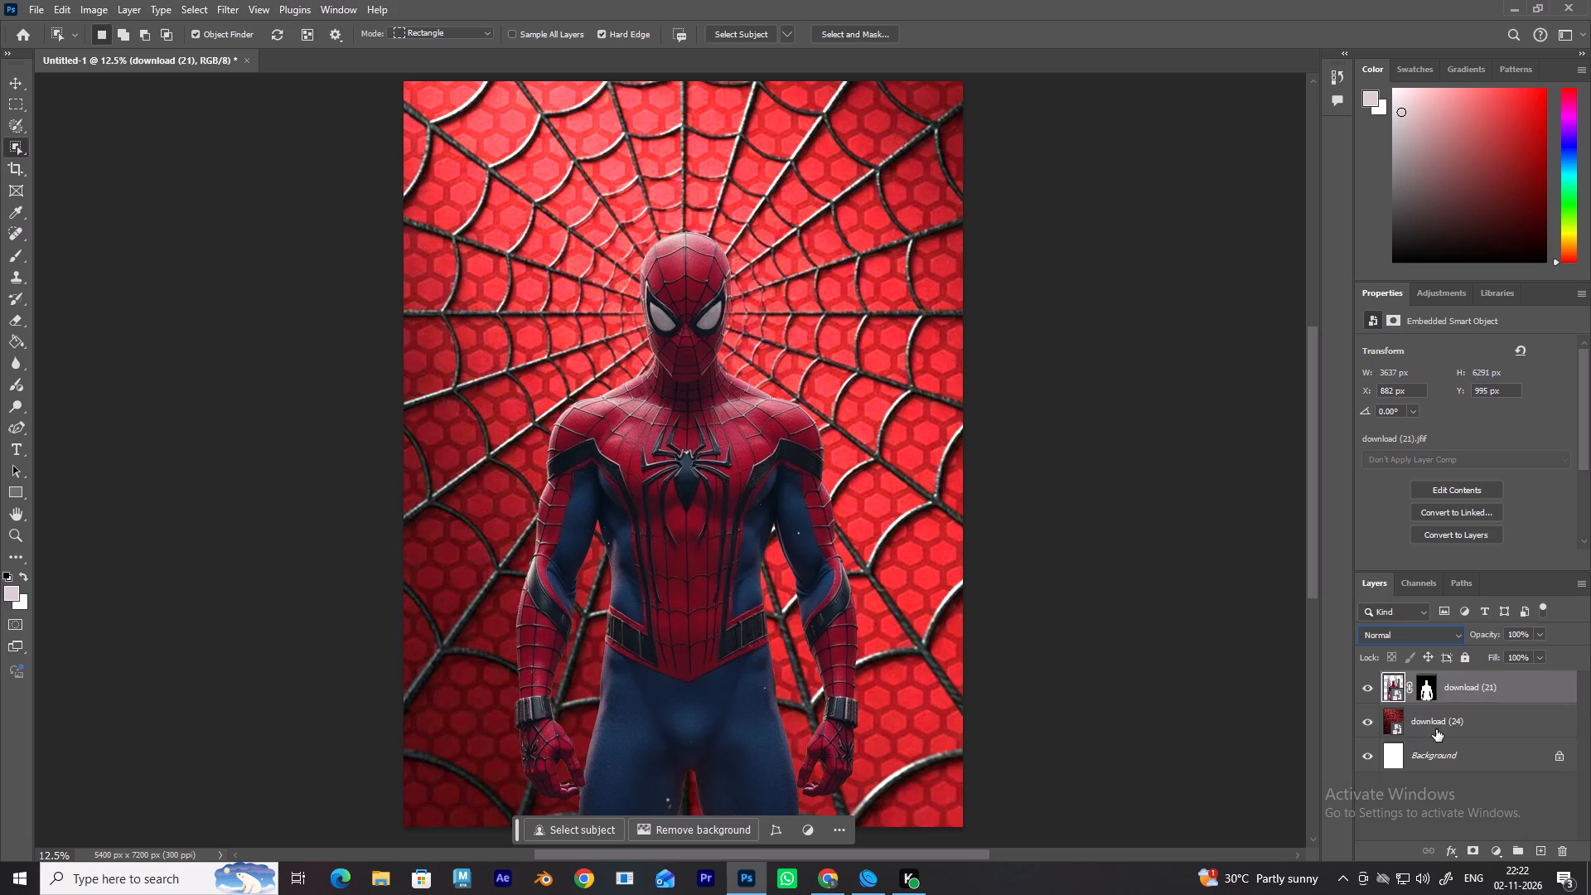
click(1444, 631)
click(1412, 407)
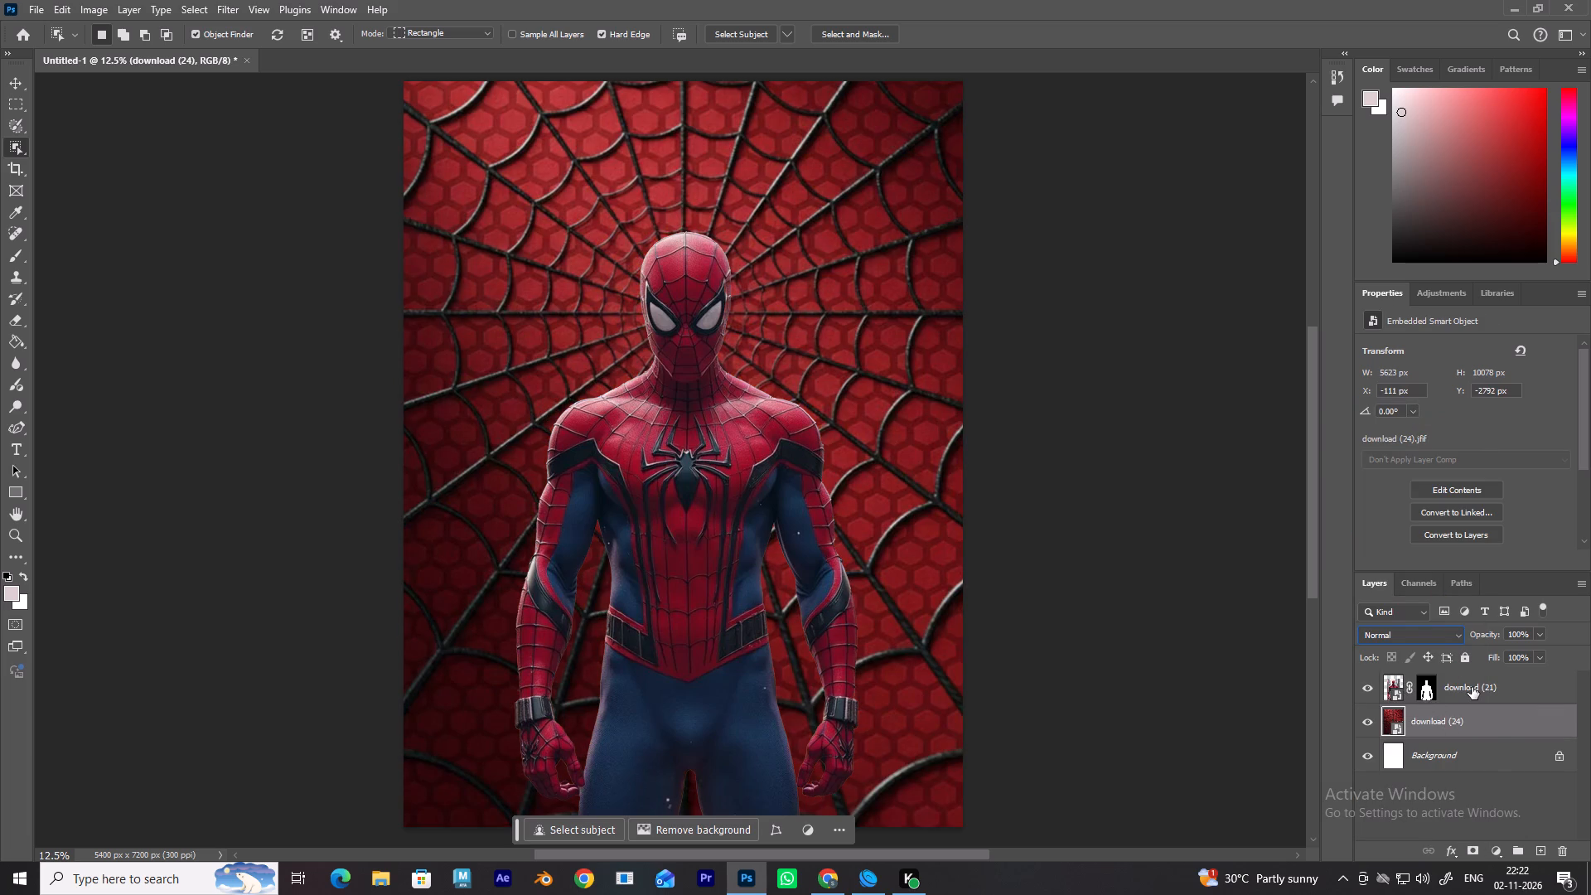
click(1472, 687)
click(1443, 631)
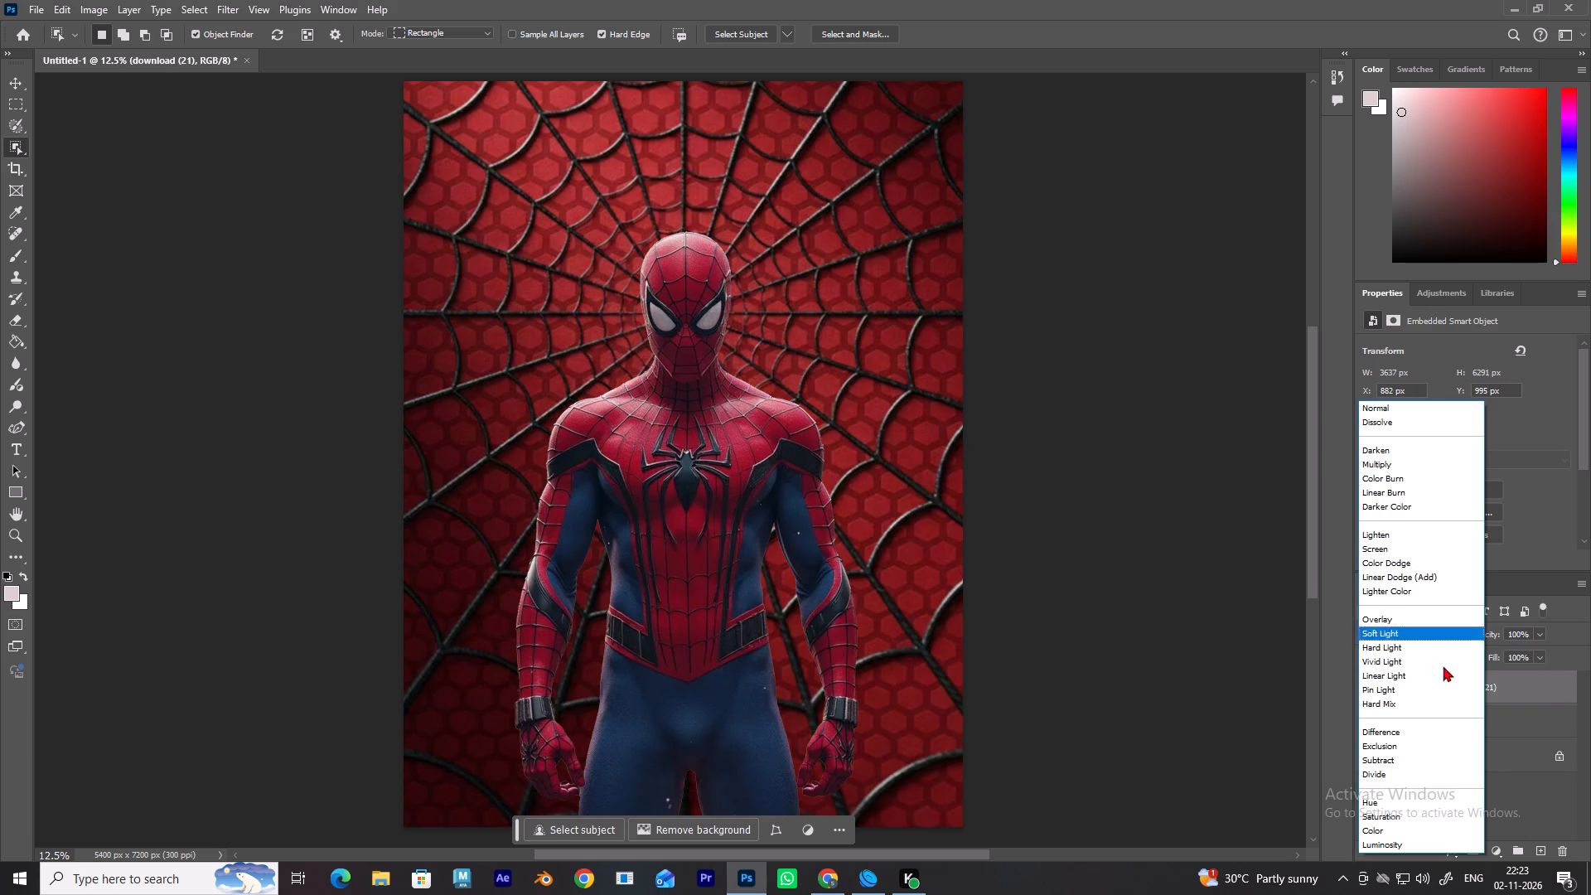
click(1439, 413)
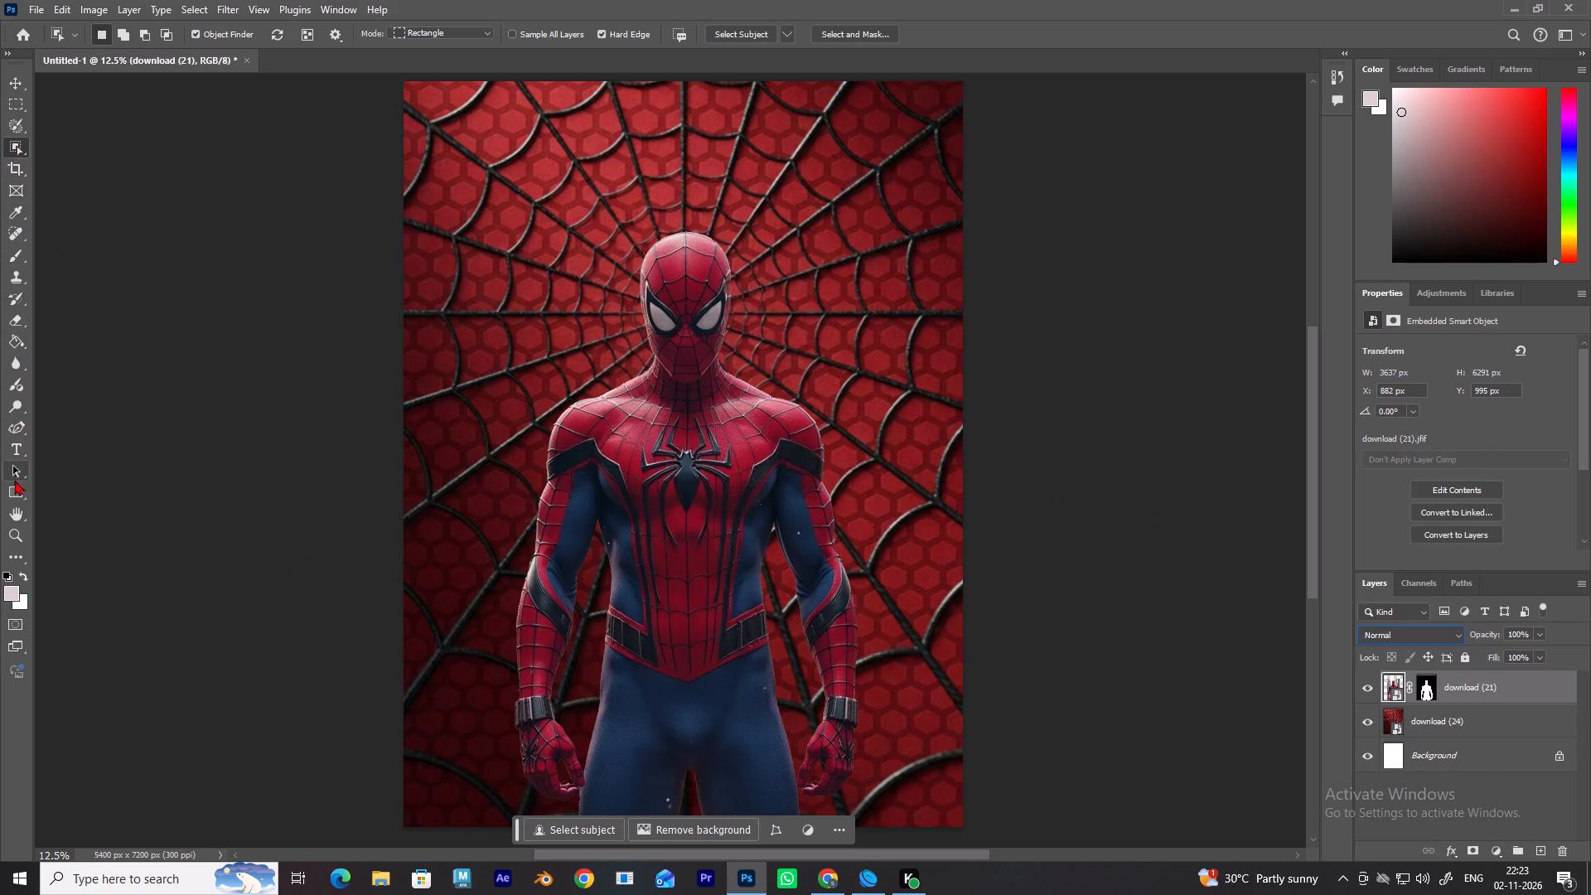
Add a text line beside the figure's neck and replace its placeholder text with "spidyy".
click(19, 444)
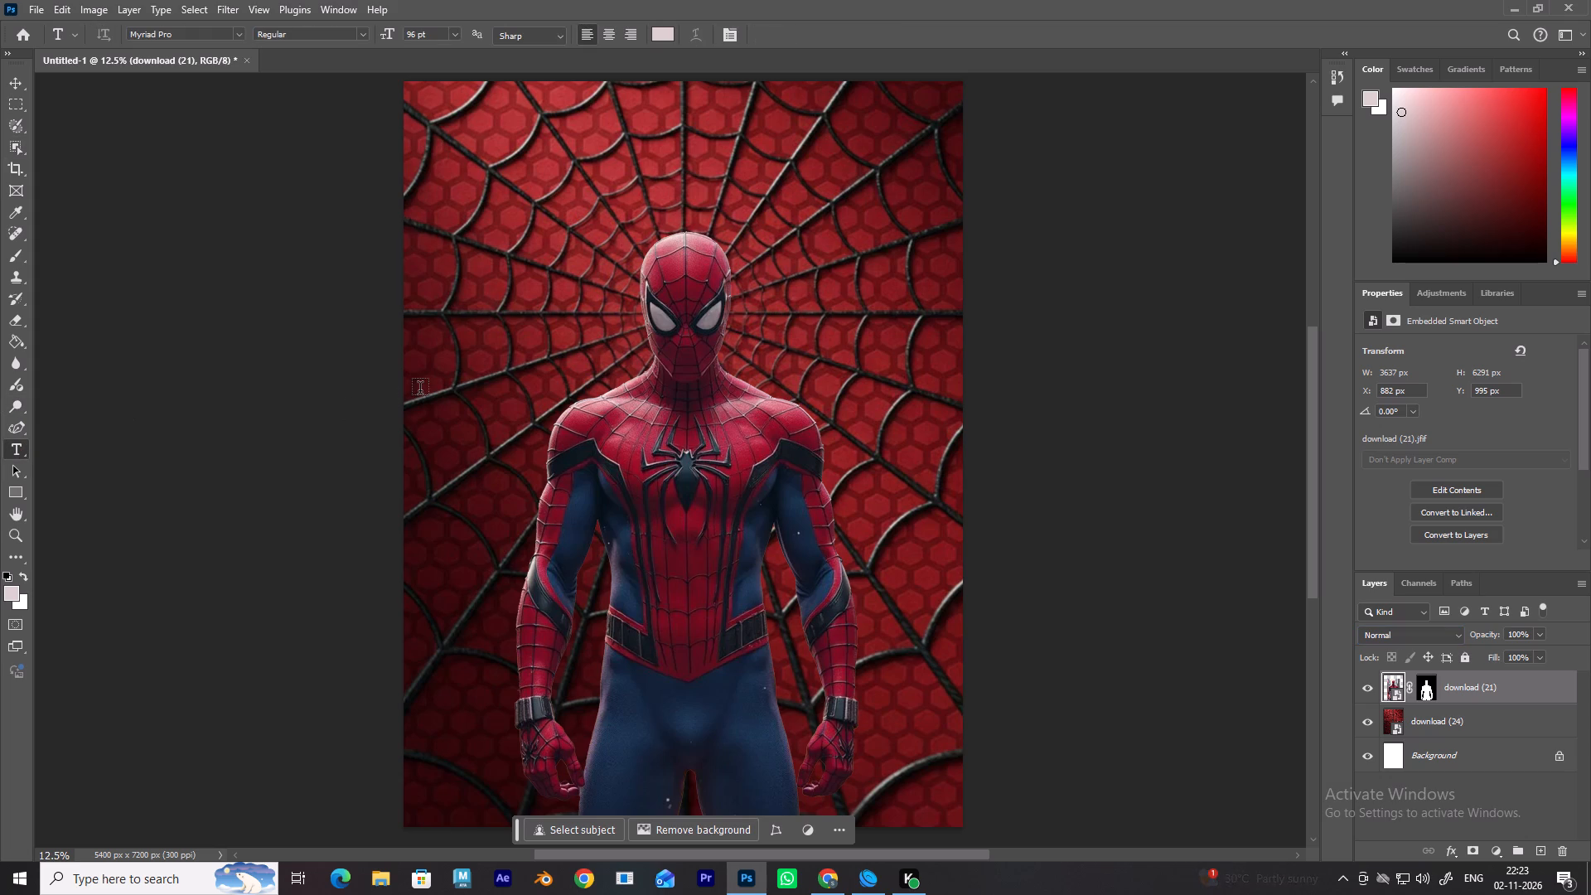
click(420, 390)
click(501, 378)
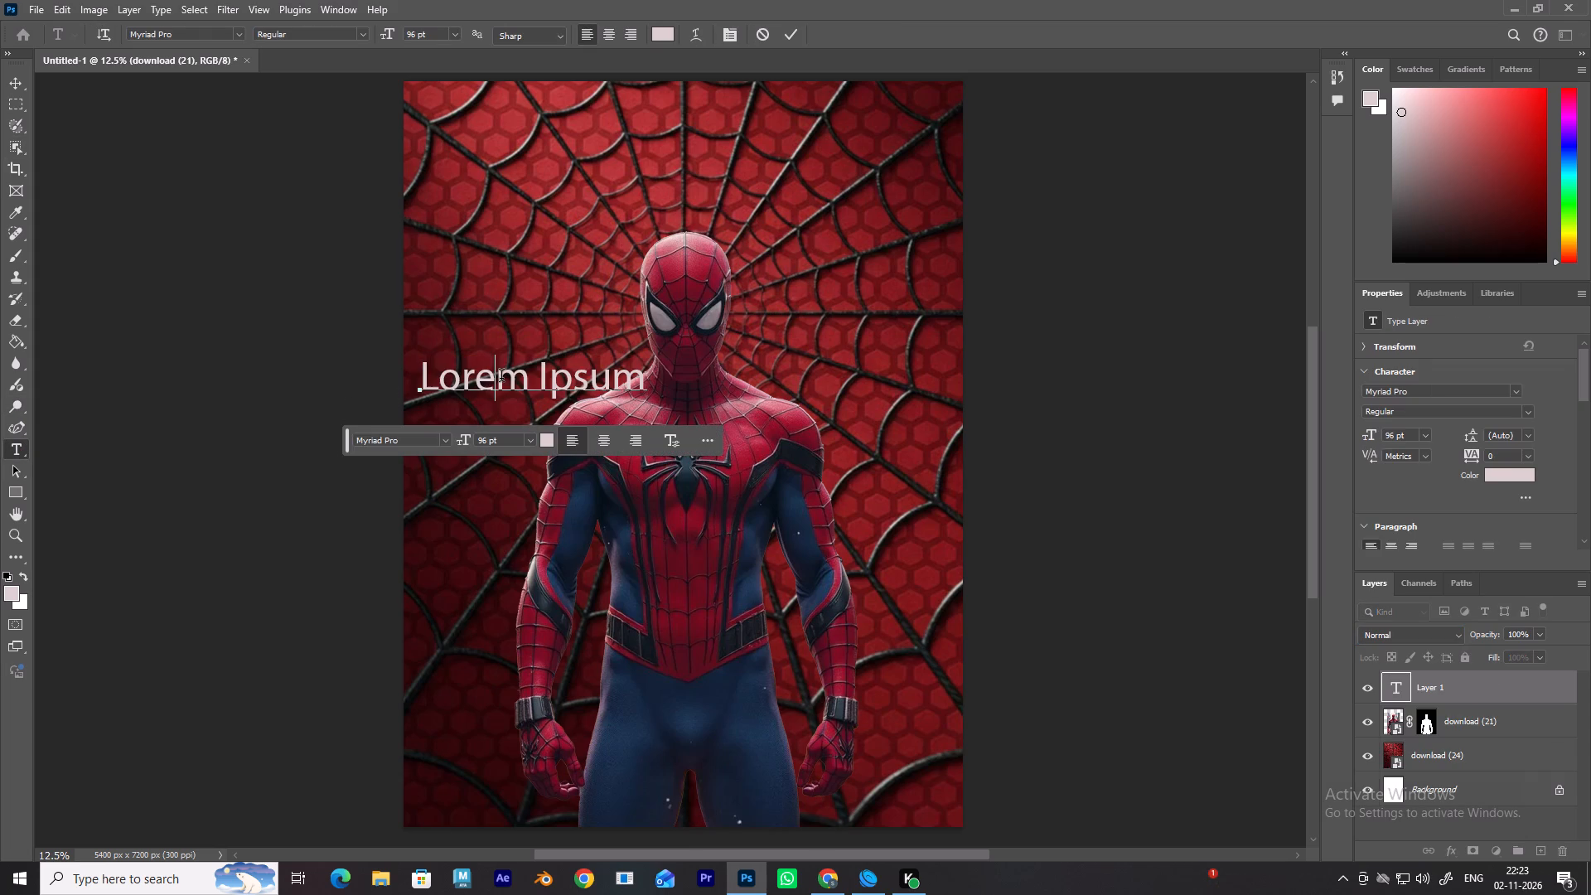
click(642, 383)
key(BackSpace)
key(BackSpace)
key(BackSpace)
key(BackSpace)
key(BackSpace)
key(BackSpace)
key(BackSpace)
key(BackSpace)
key(BackSpace)
key(BackSpace)
key(BackSpace)
key(BackSpace)
key(BackSpace)
key(BackSpace)
key(BackSpace)
key(BackSpace)
key(BackSpace)
key(BackSpace)
key(BackSpace)
key(BackSpace)
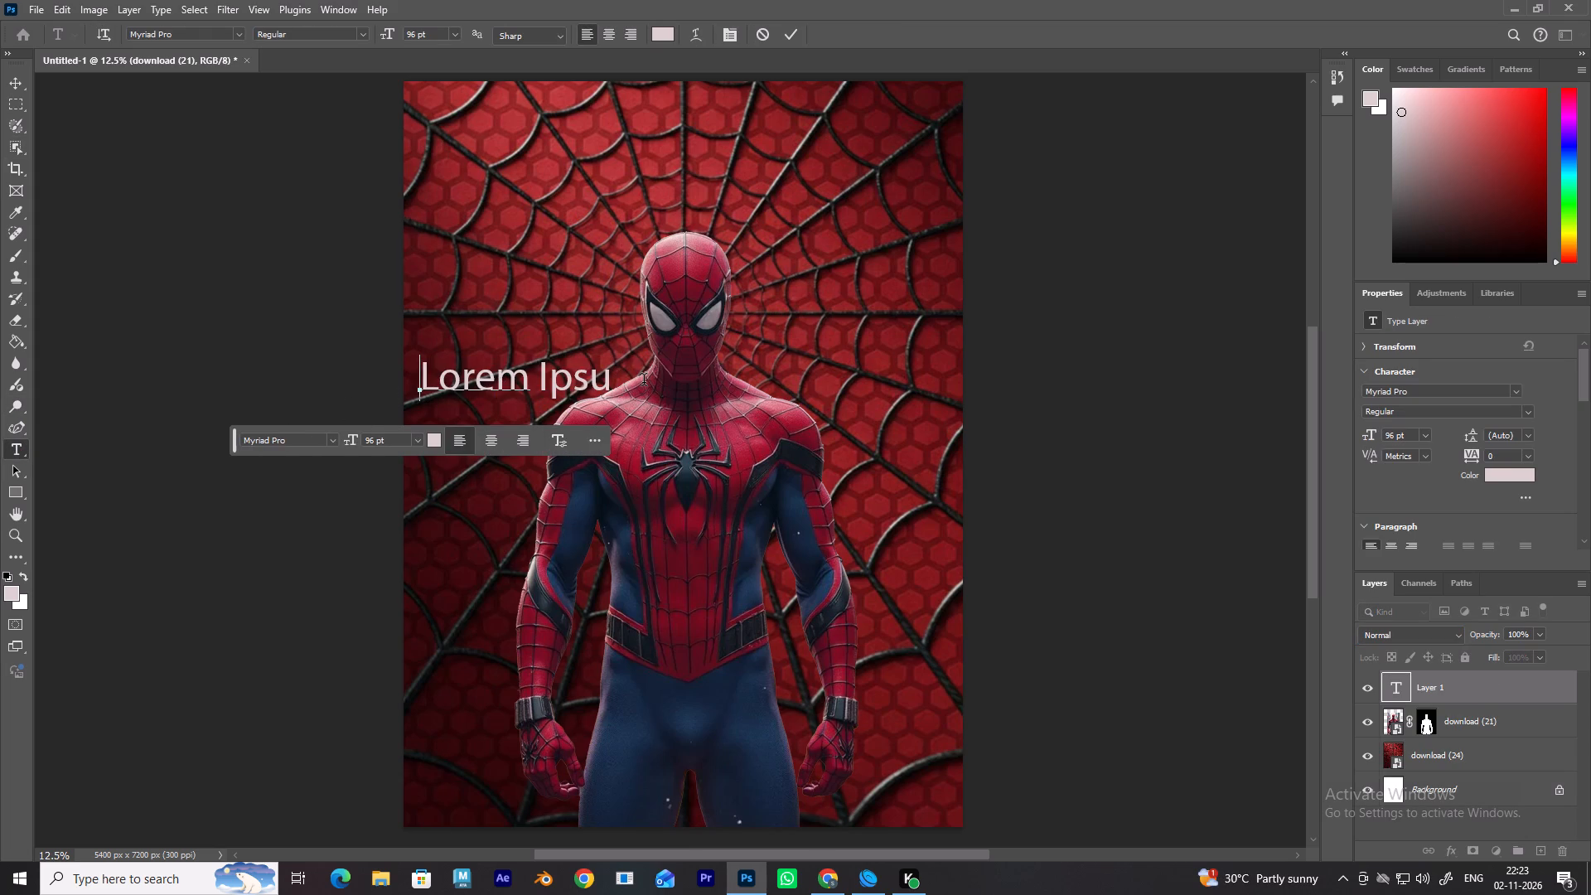
key(s)
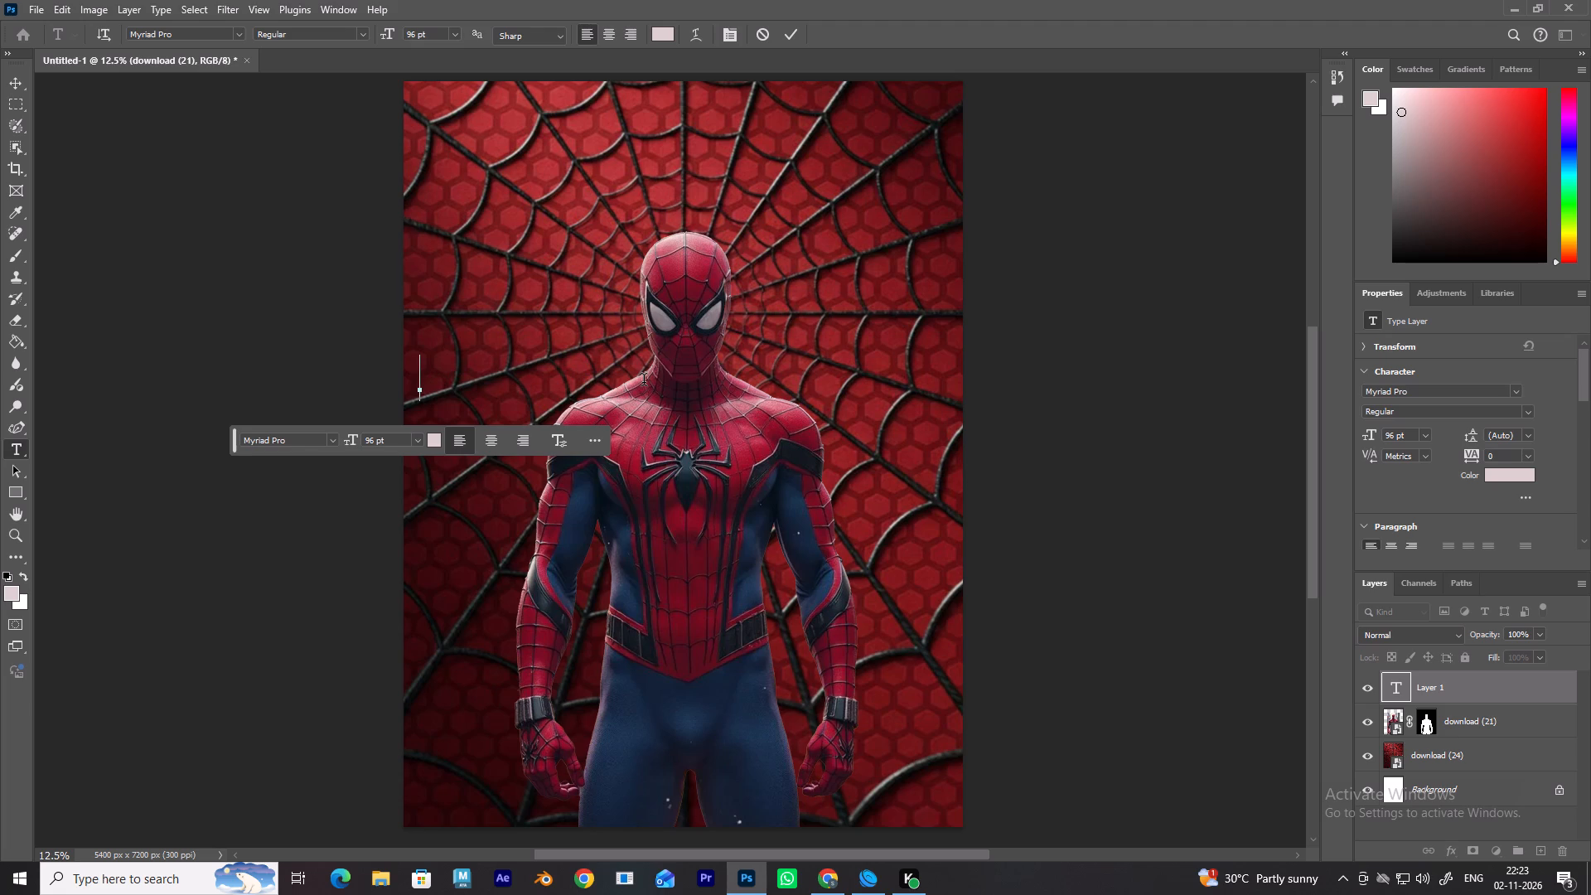
text(pid)
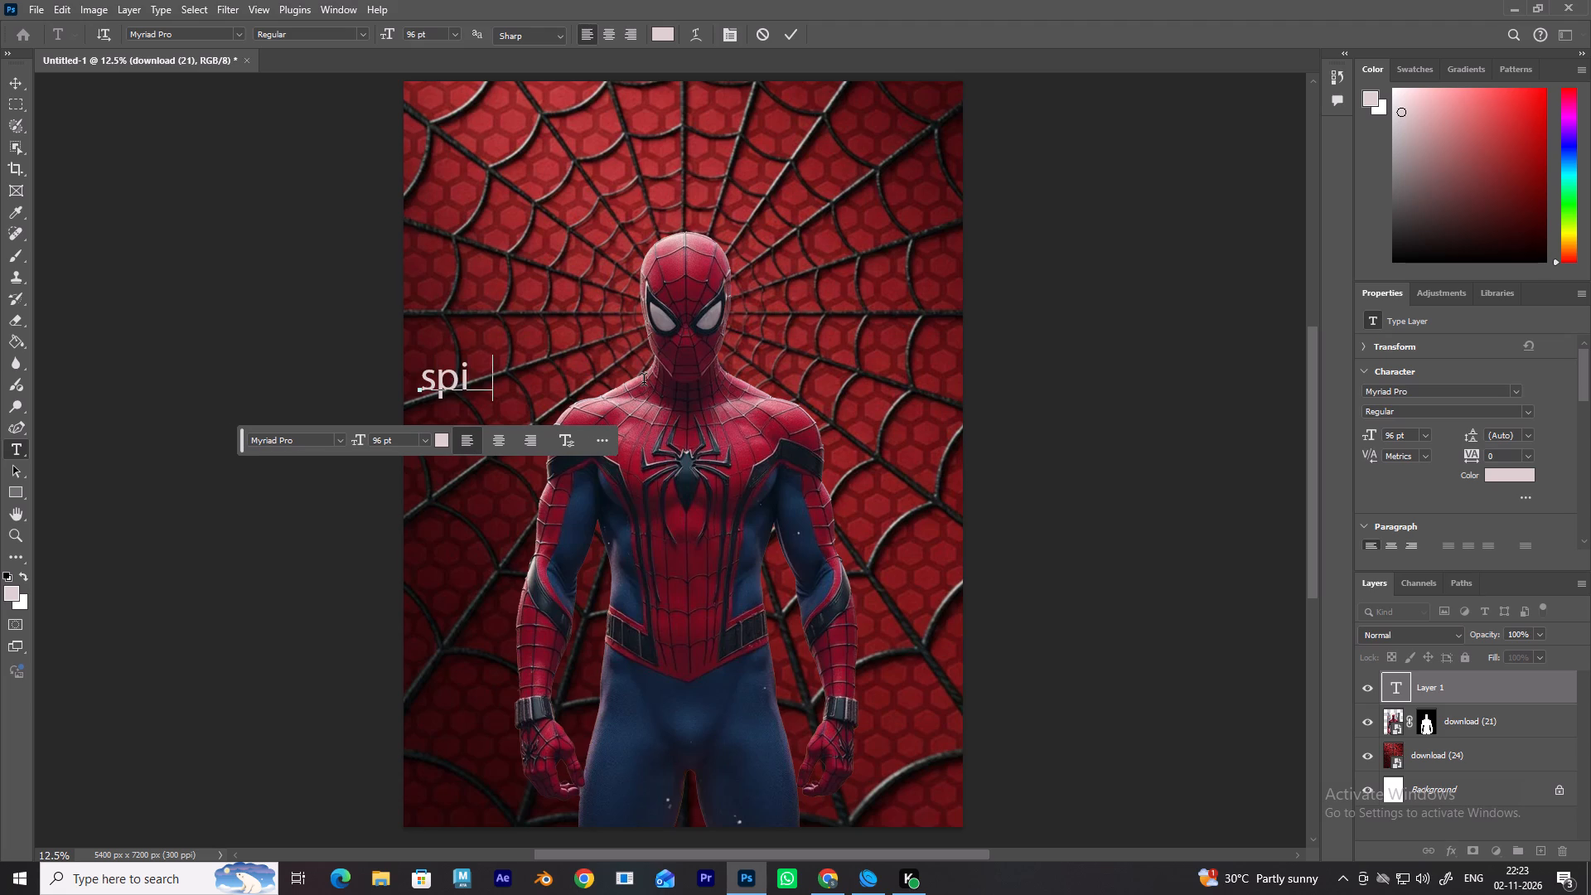
text(yy)
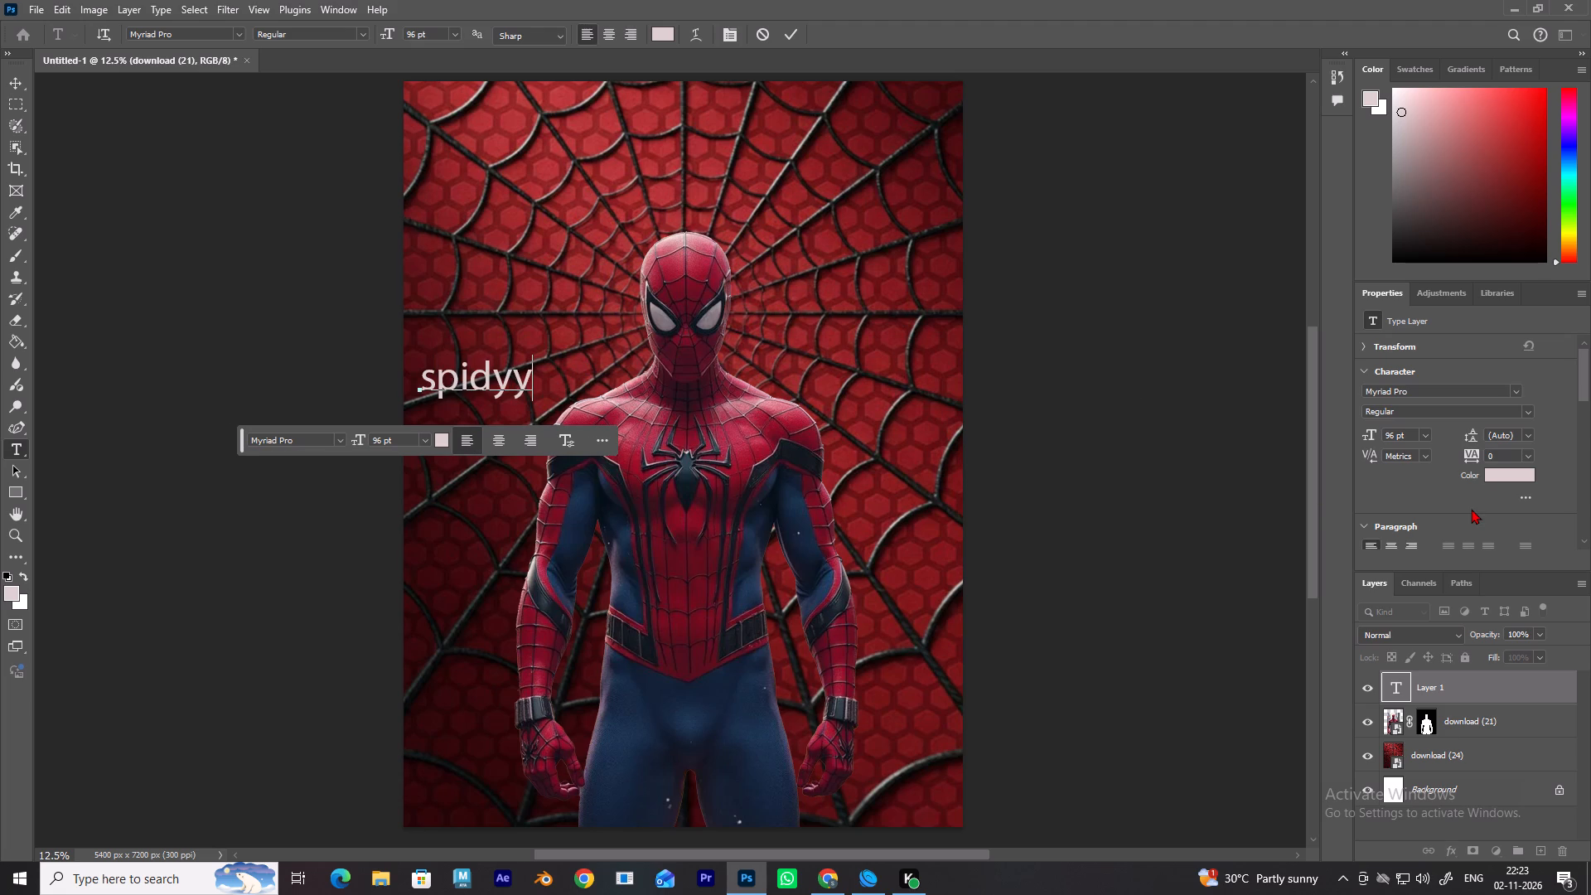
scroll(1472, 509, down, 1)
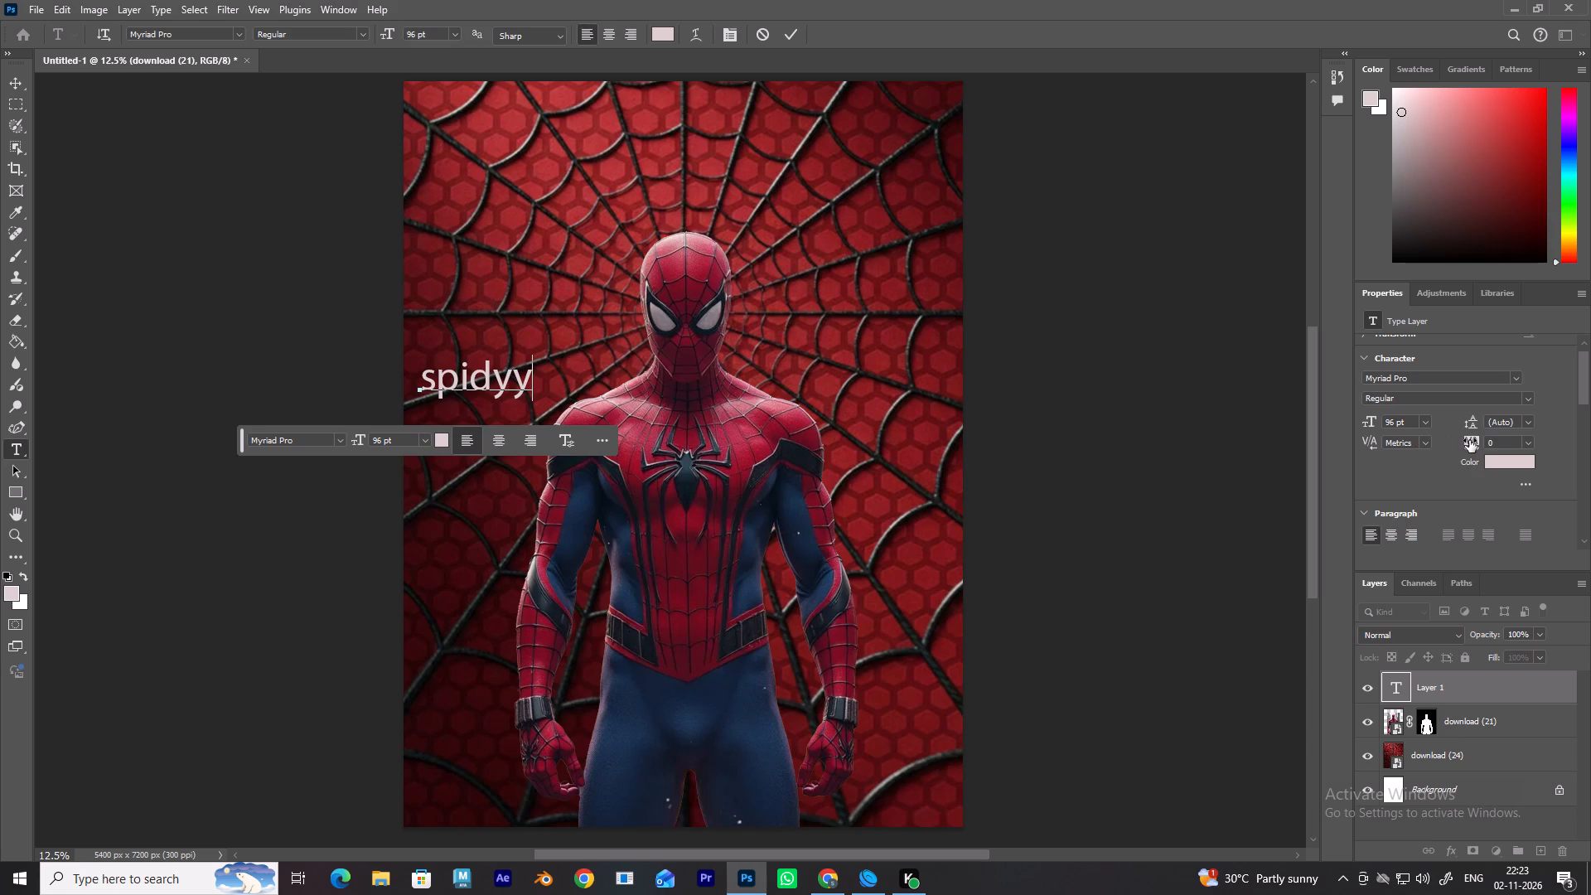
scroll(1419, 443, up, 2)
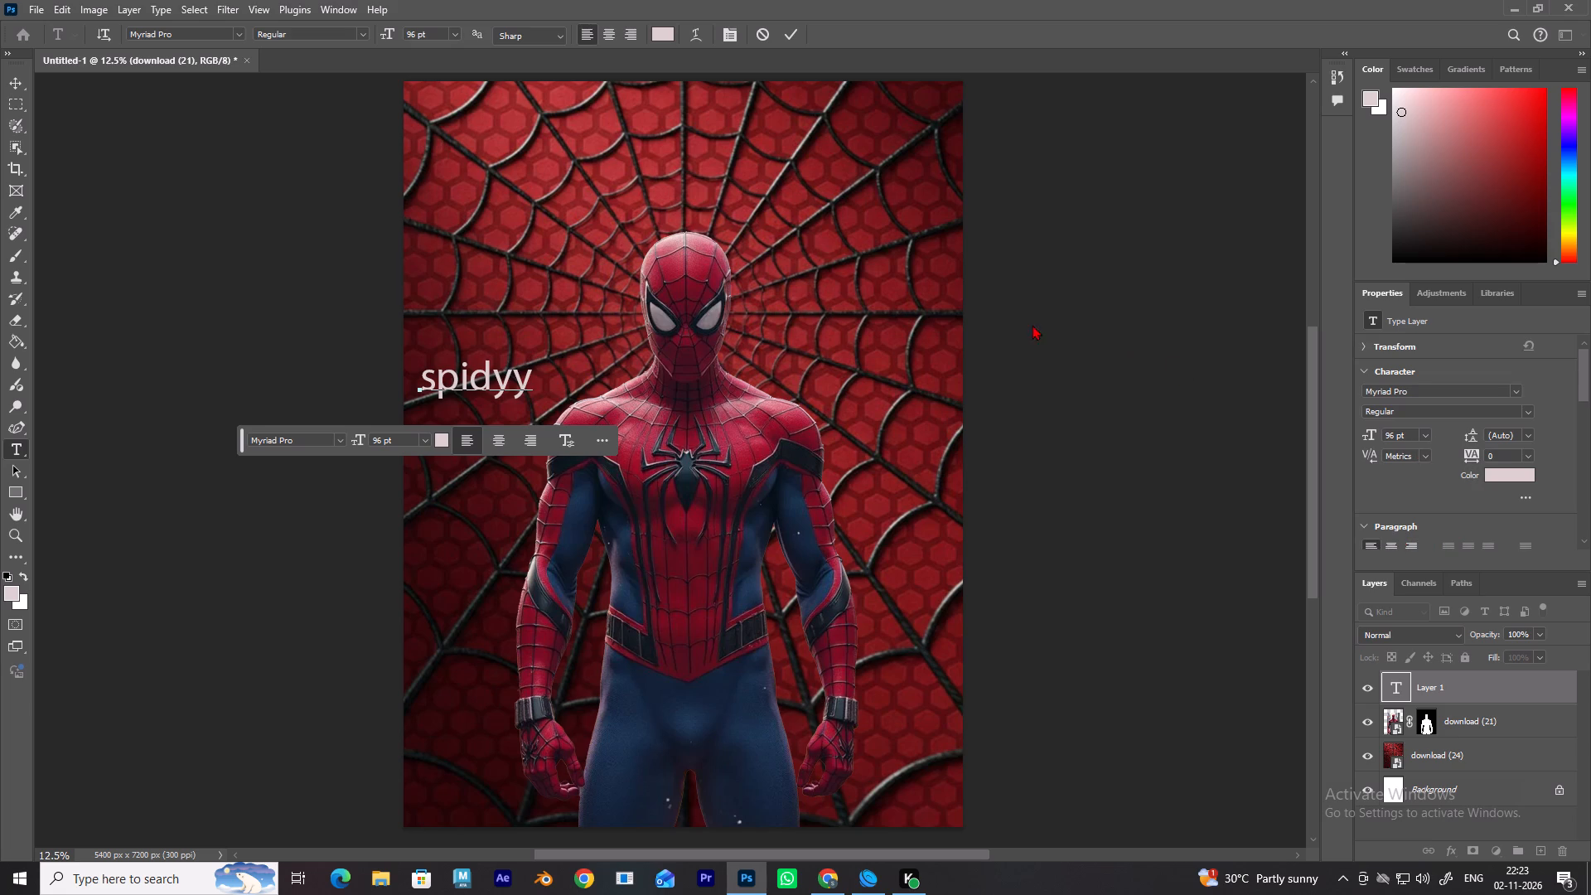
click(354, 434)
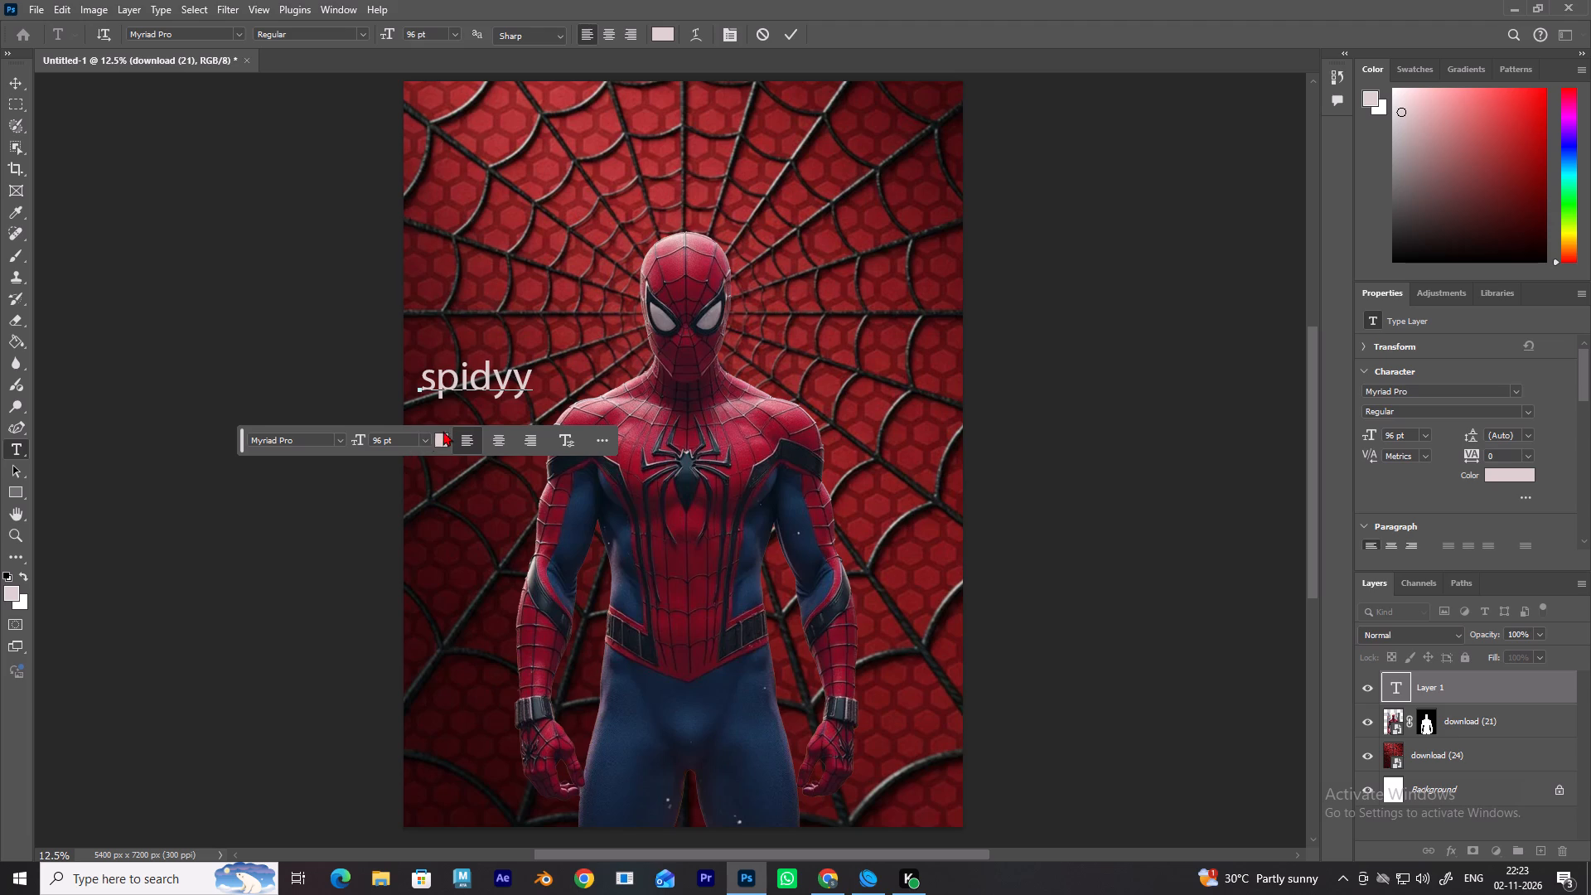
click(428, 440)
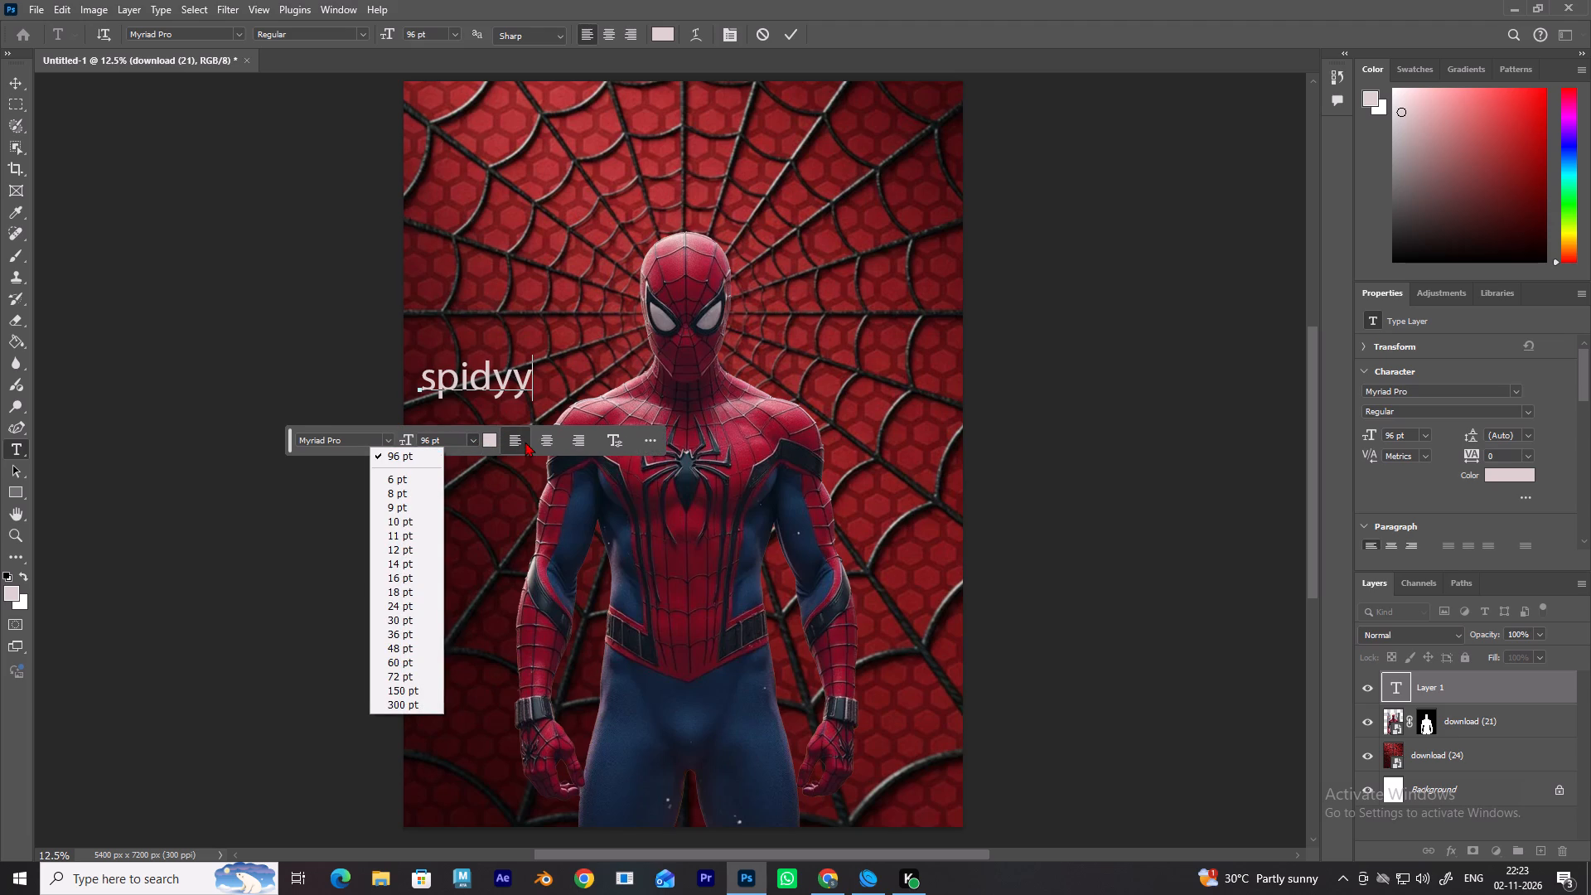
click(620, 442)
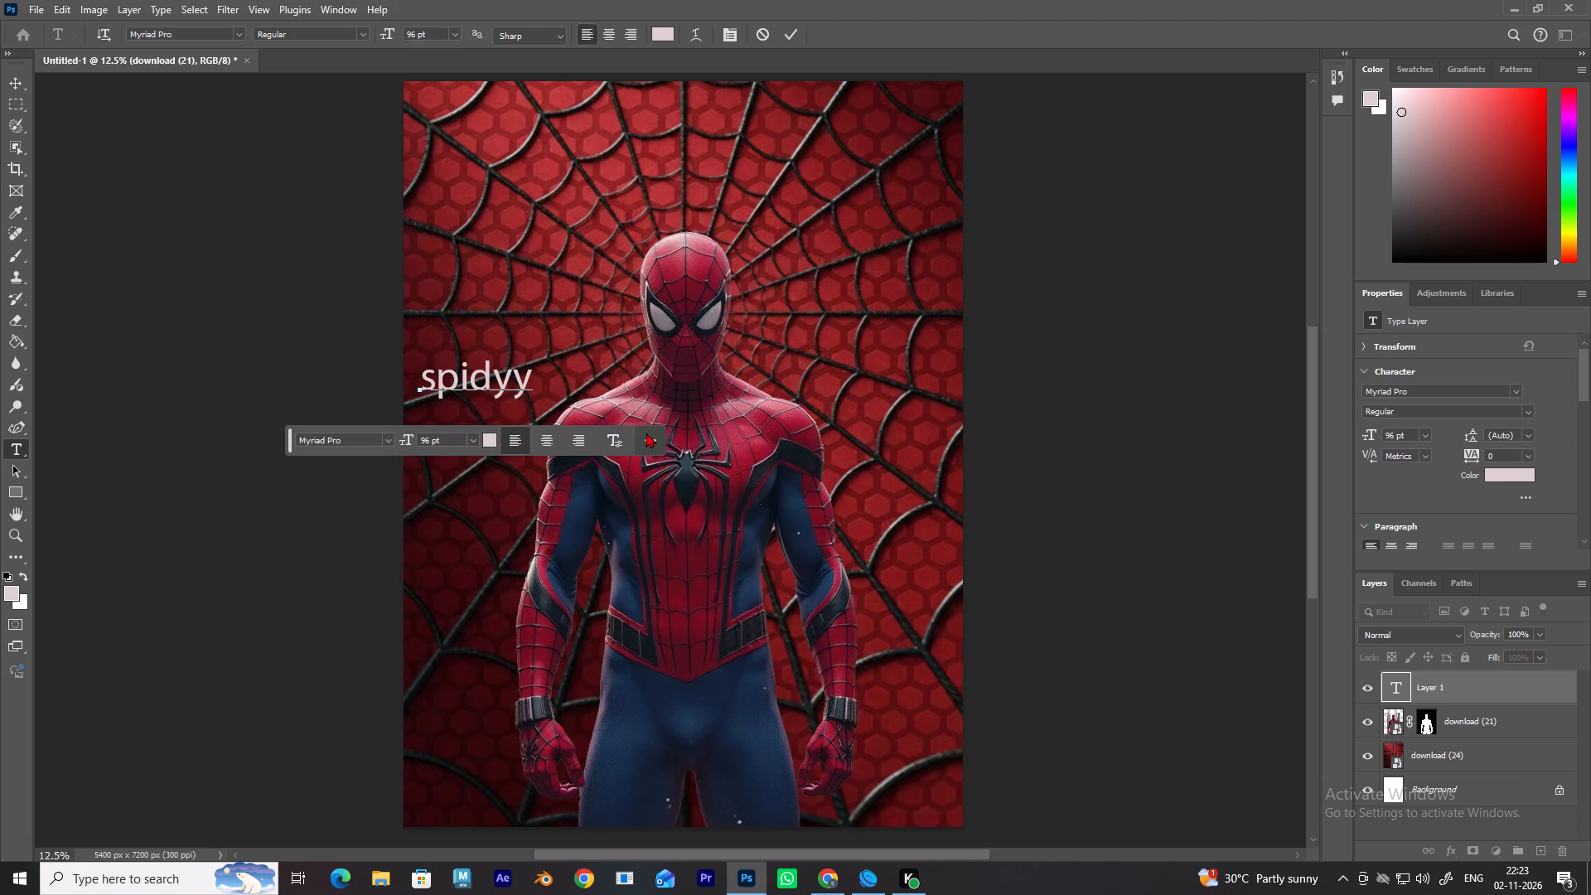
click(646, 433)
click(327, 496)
Apply All Caps to the whole "spidyy" text and commit the edit.
scroll(1487, 530, down, 2)
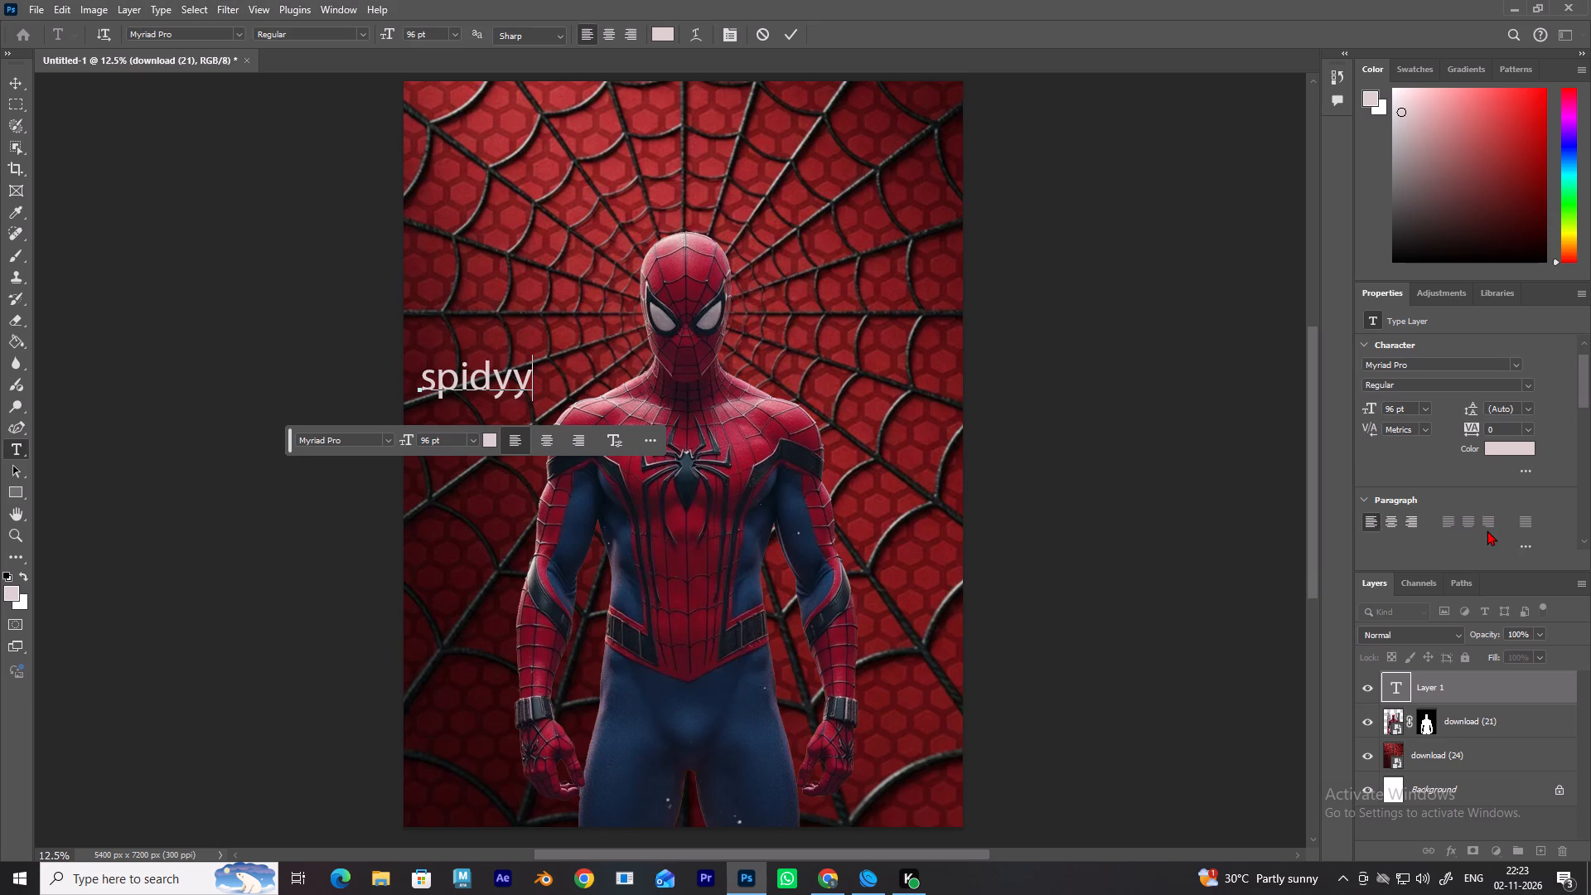
scroll(1484, 528, up, 3)
scroll(1475, 520, down, 8)
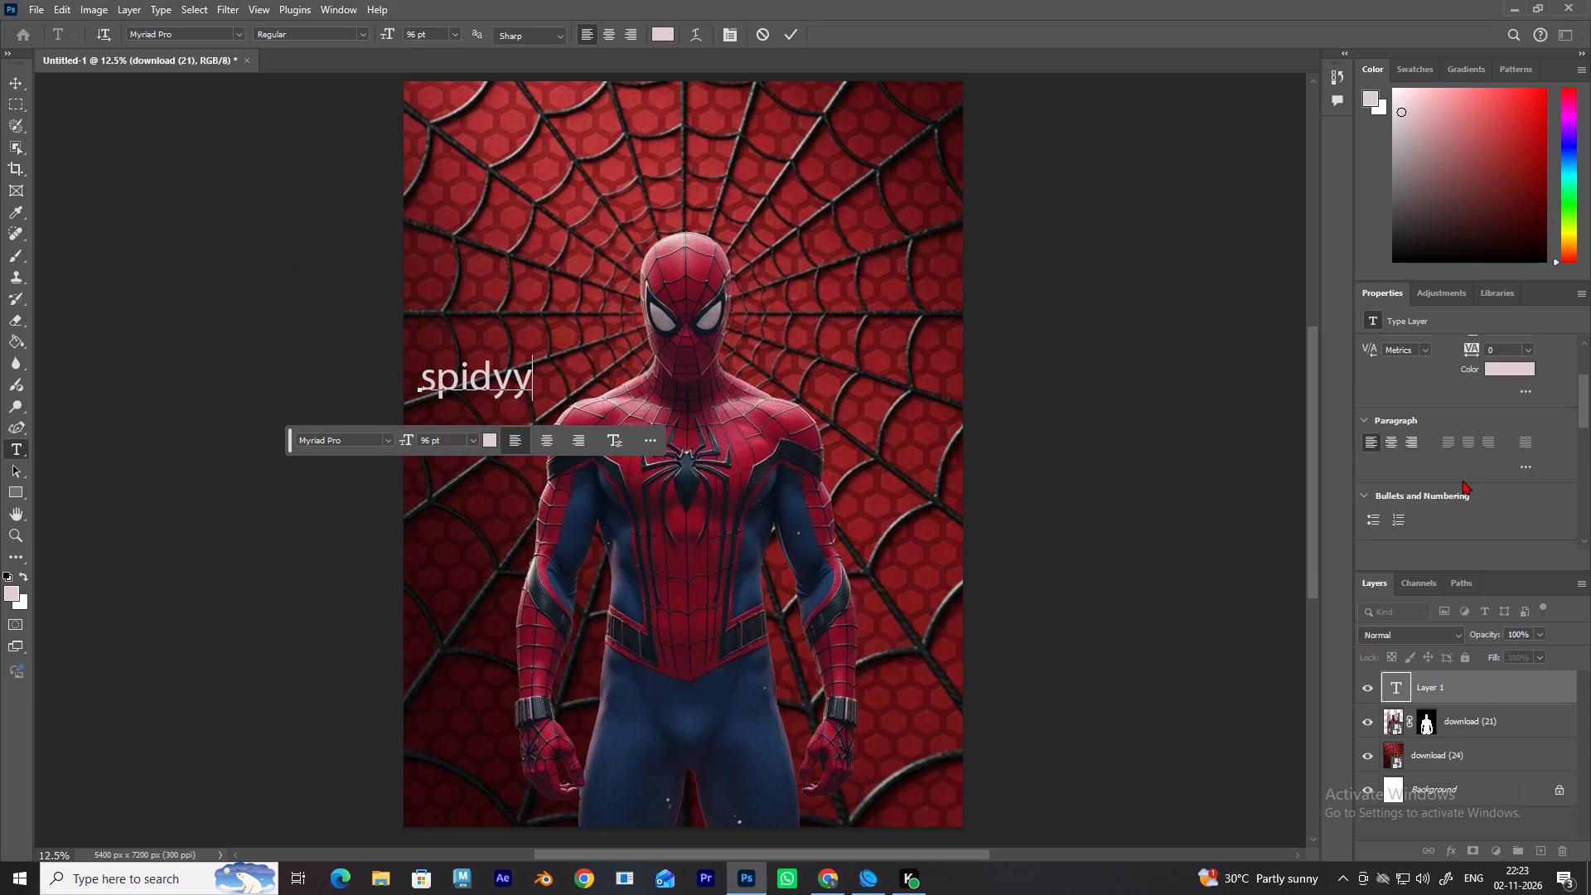
scroll(1461, 479, down, 7)
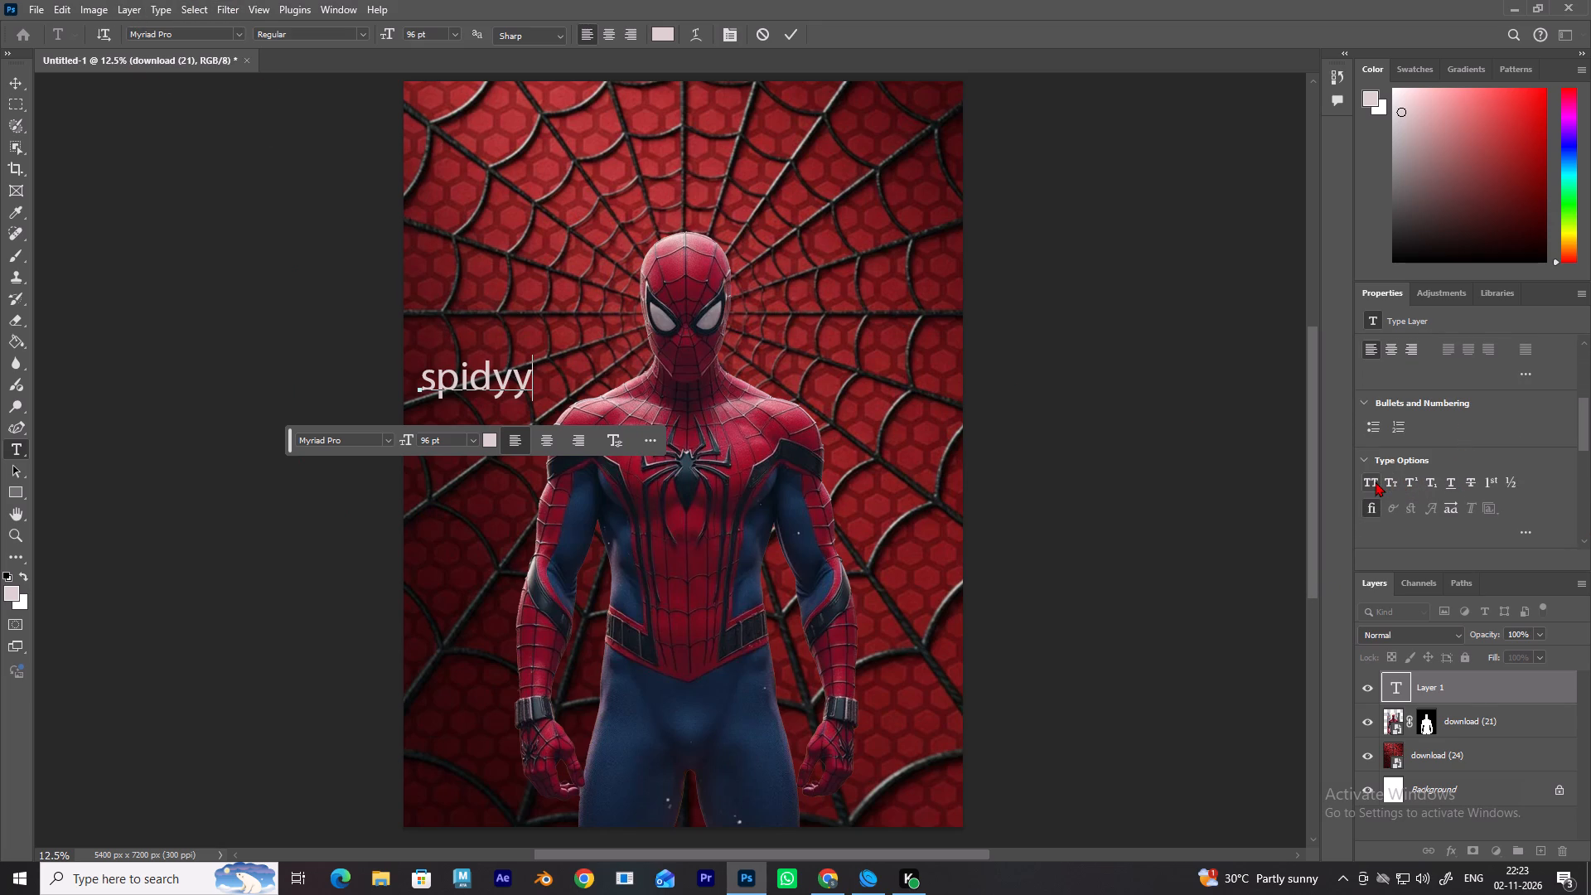
click(1375, 481)
drag(421, 384, 674, 394)
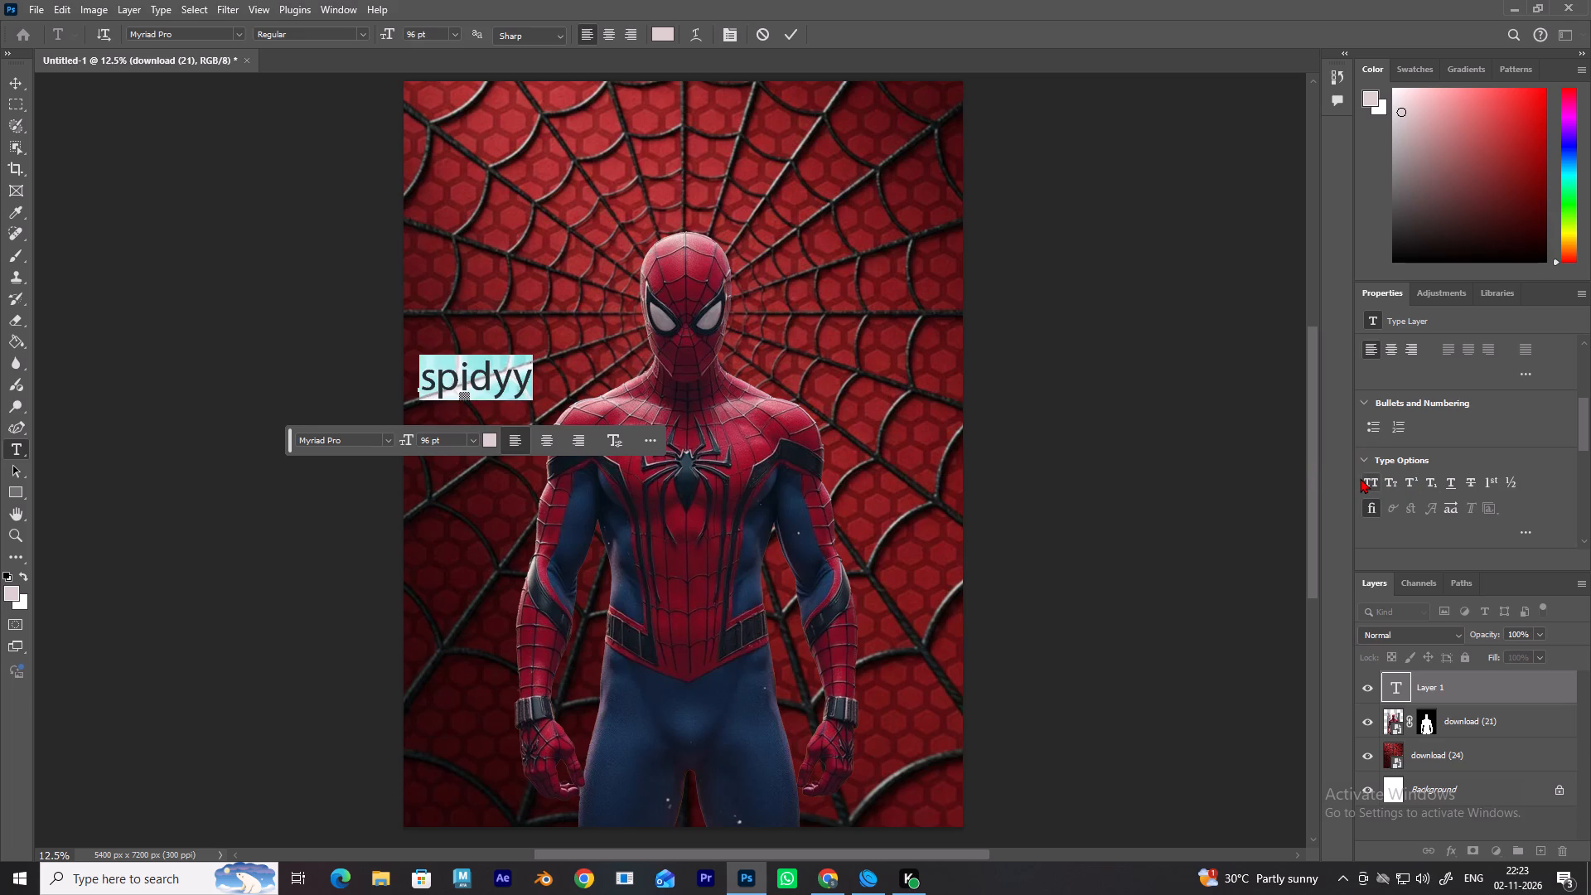
click(1365, 479)
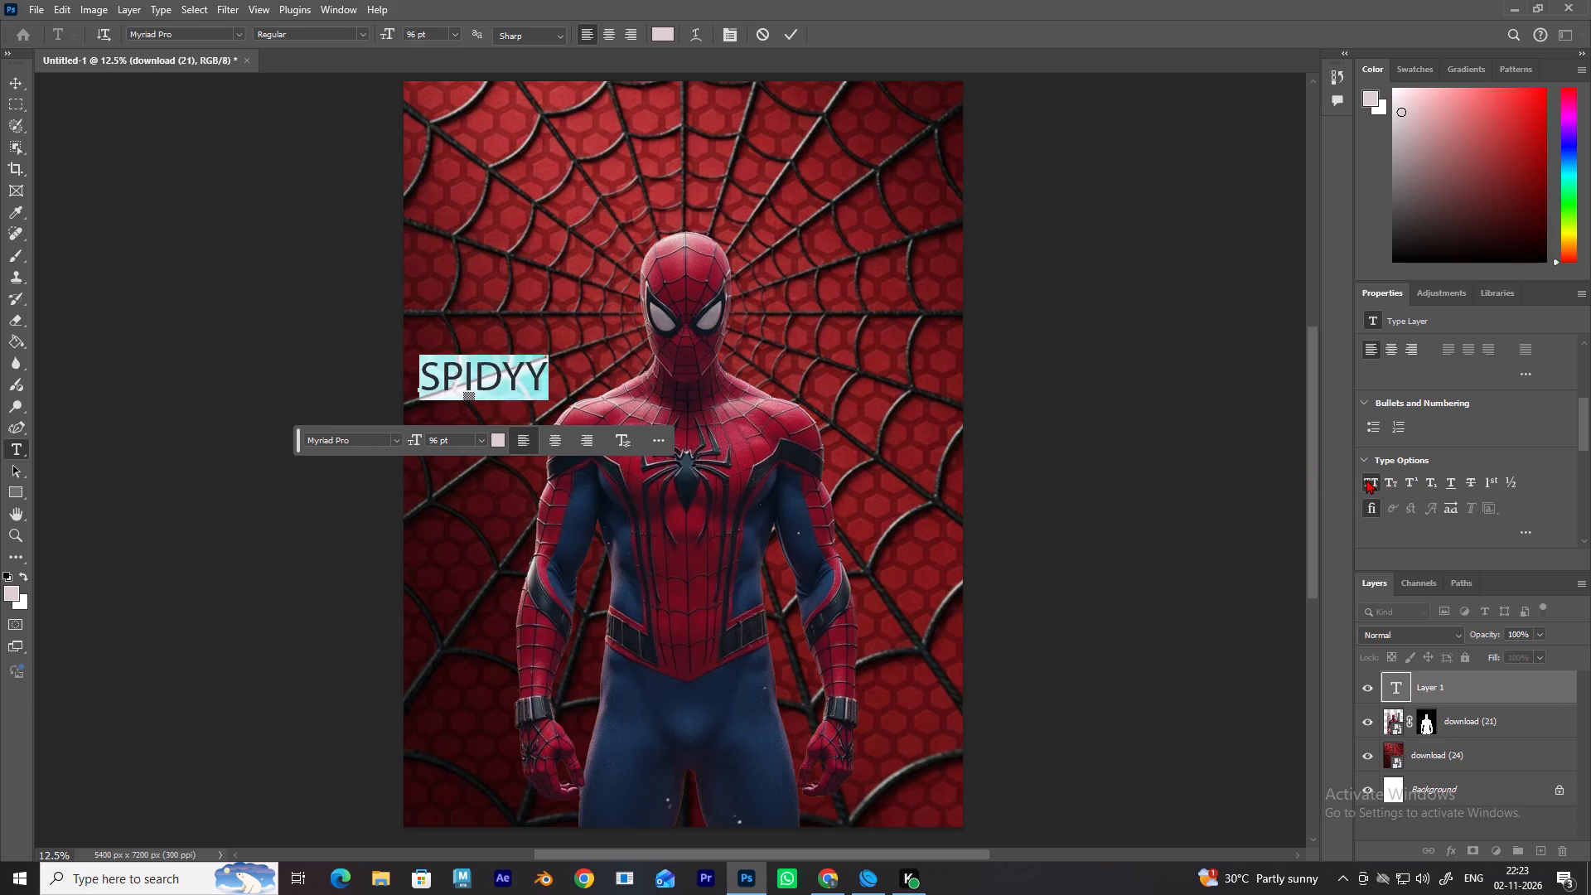
click(1164, 417)
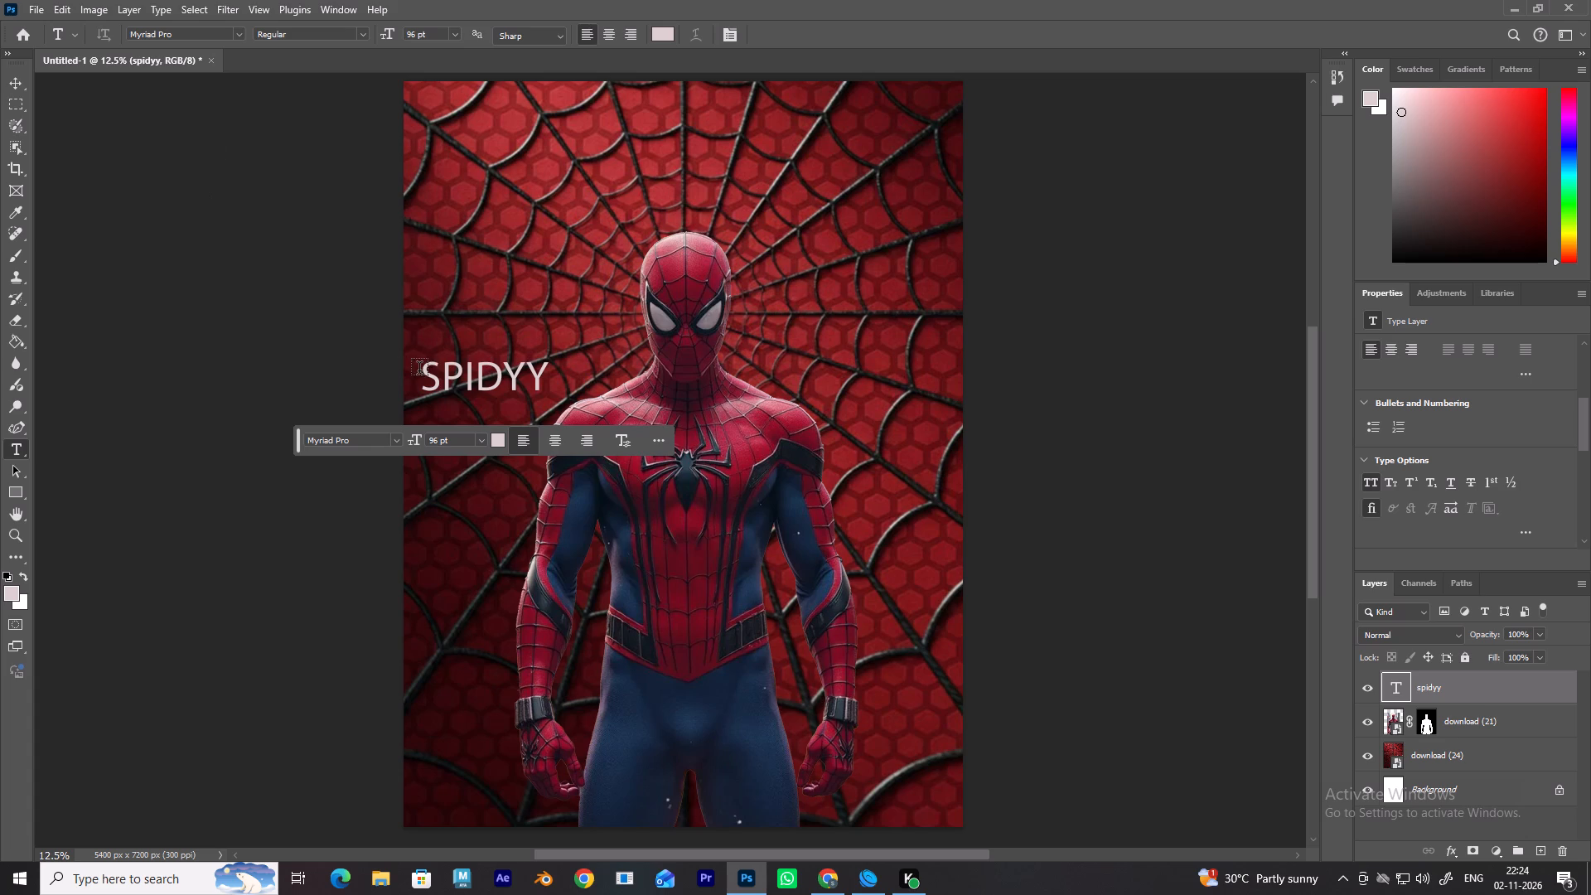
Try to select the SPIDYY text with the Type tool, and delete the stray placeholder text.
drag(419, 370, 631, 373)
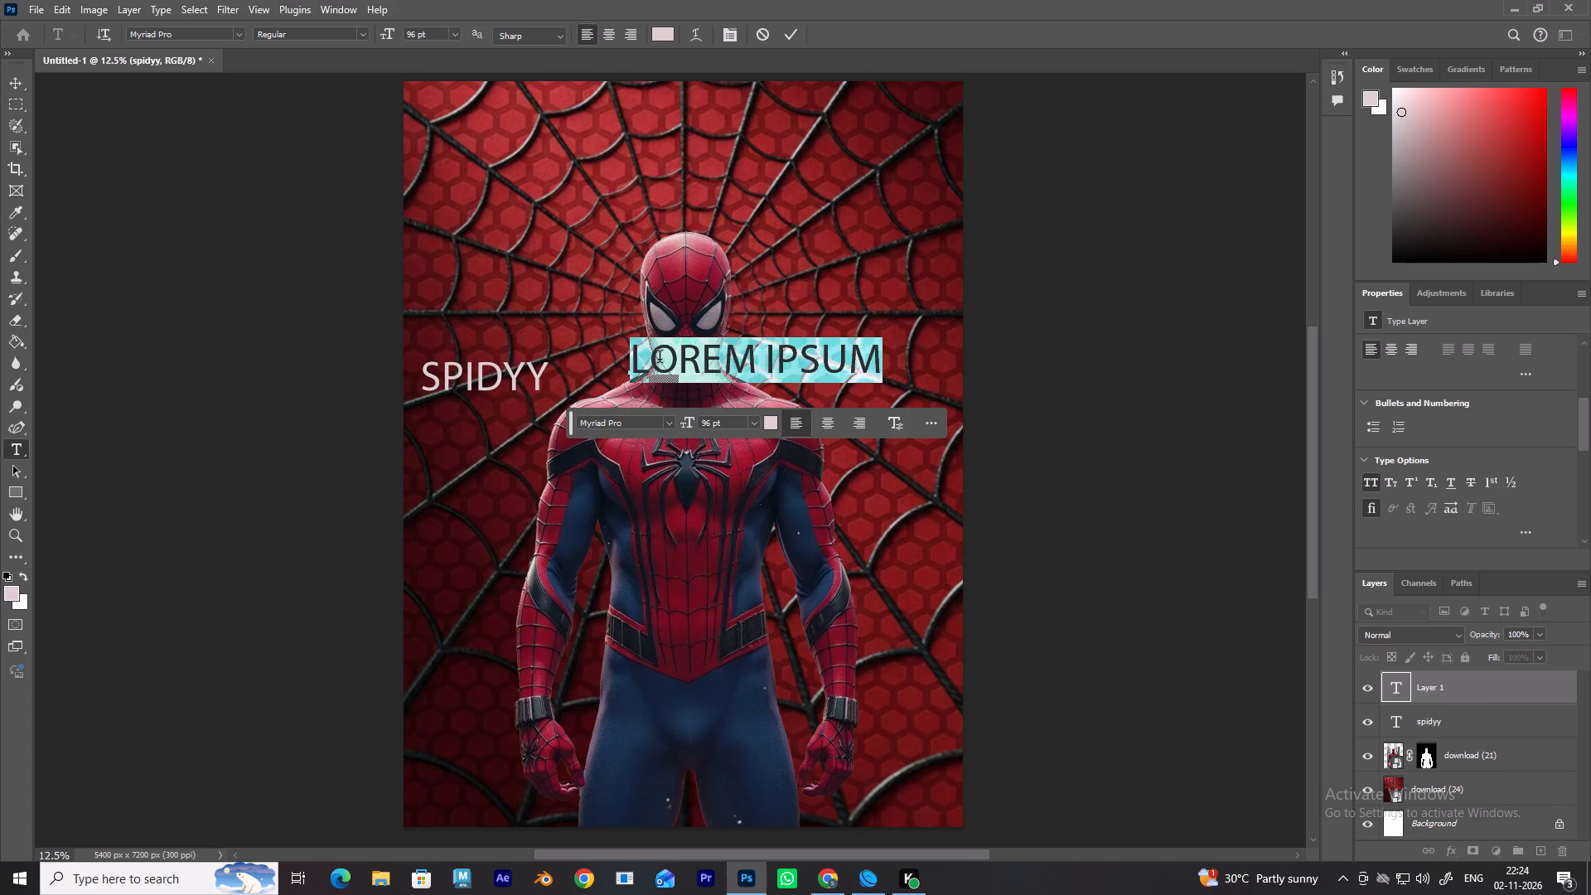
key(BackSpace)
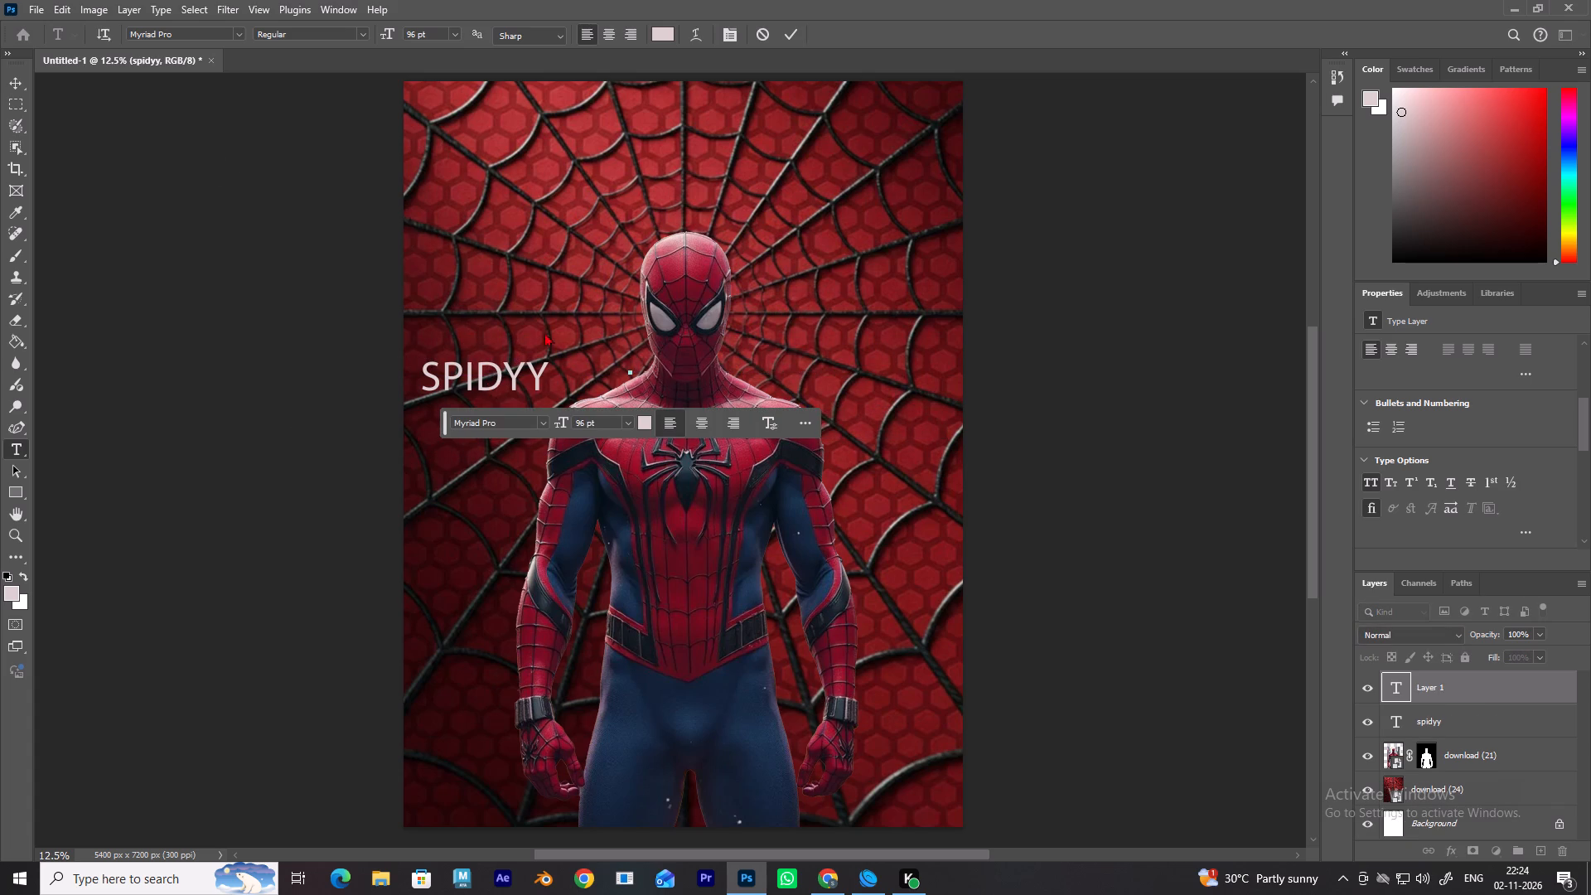
Move the SPIDYY text above the figure's head and scale it up to about 467 pt, overlapping the top of the mask.
click(1459, 718)
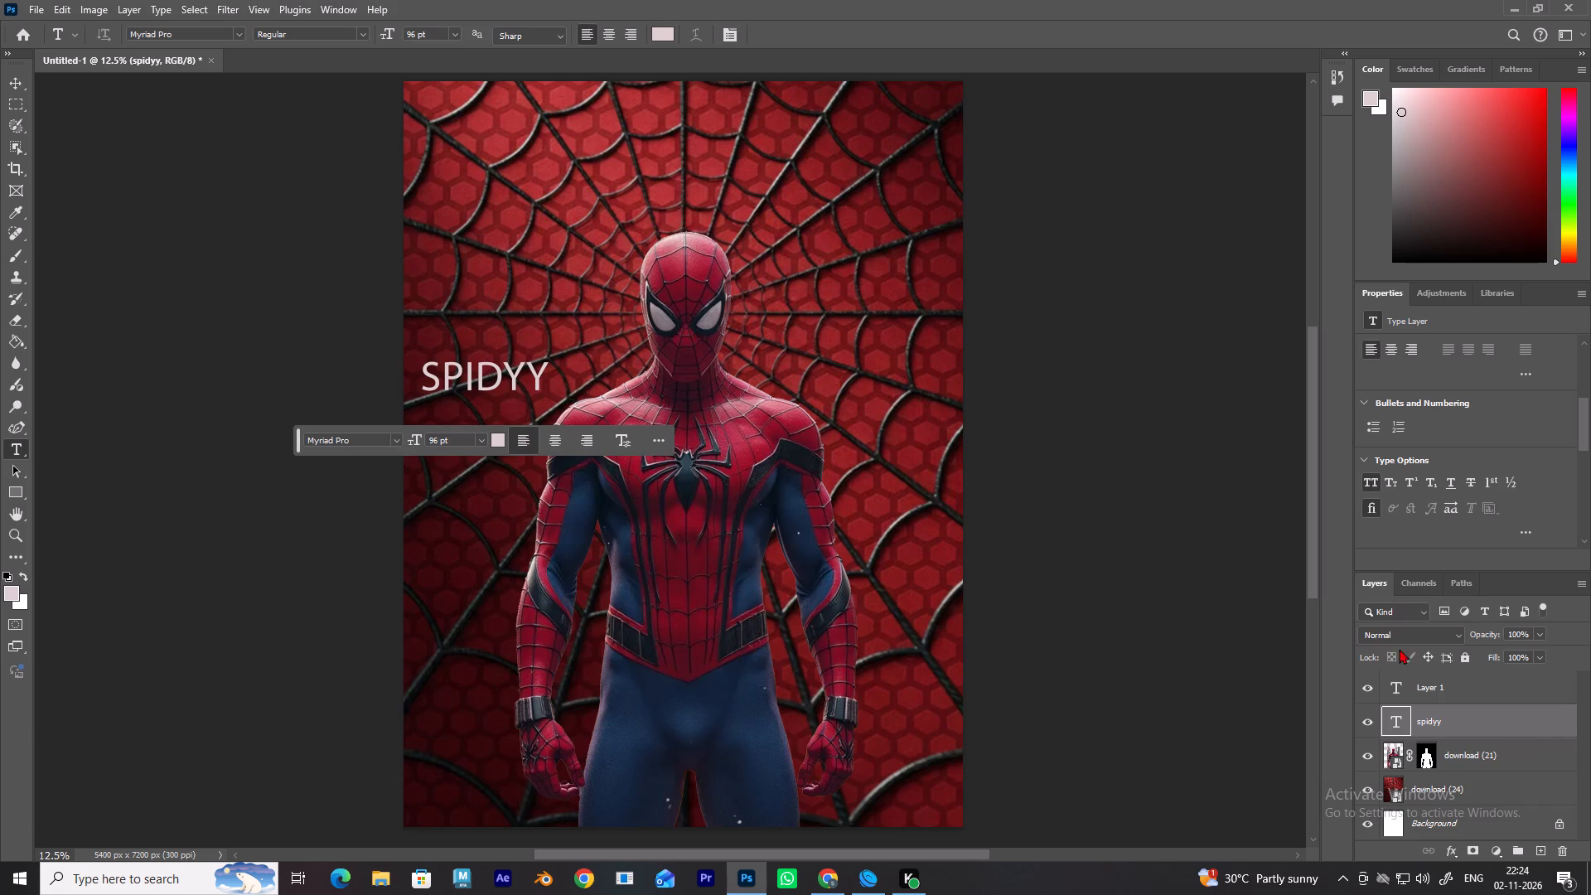
drag(1527, 728, 1473, 704)
click(496, 372)
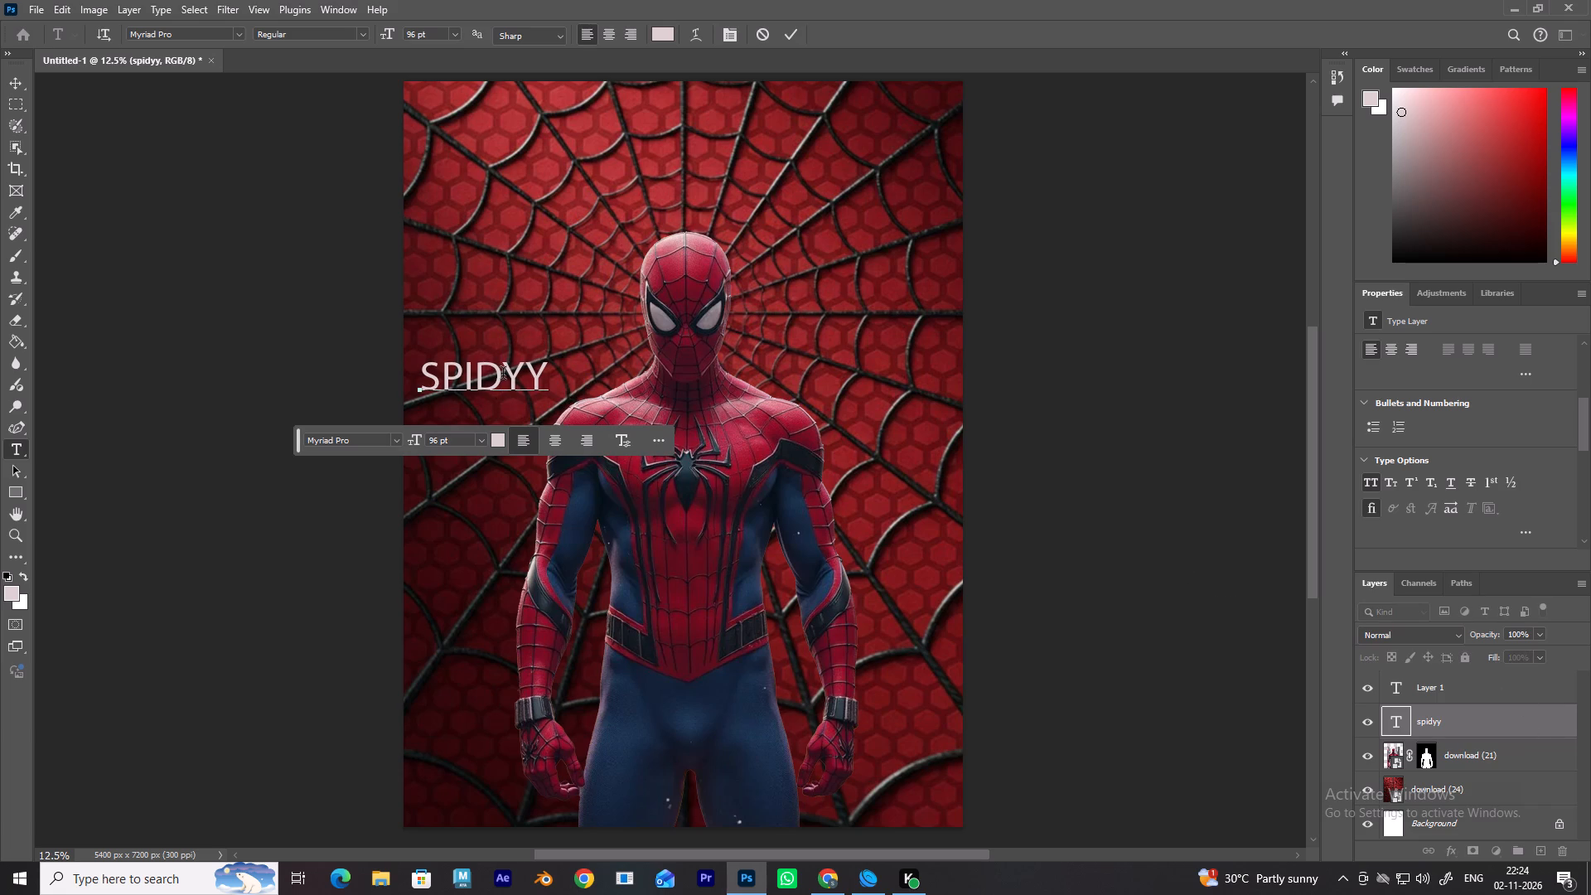
key(ctrl+t)
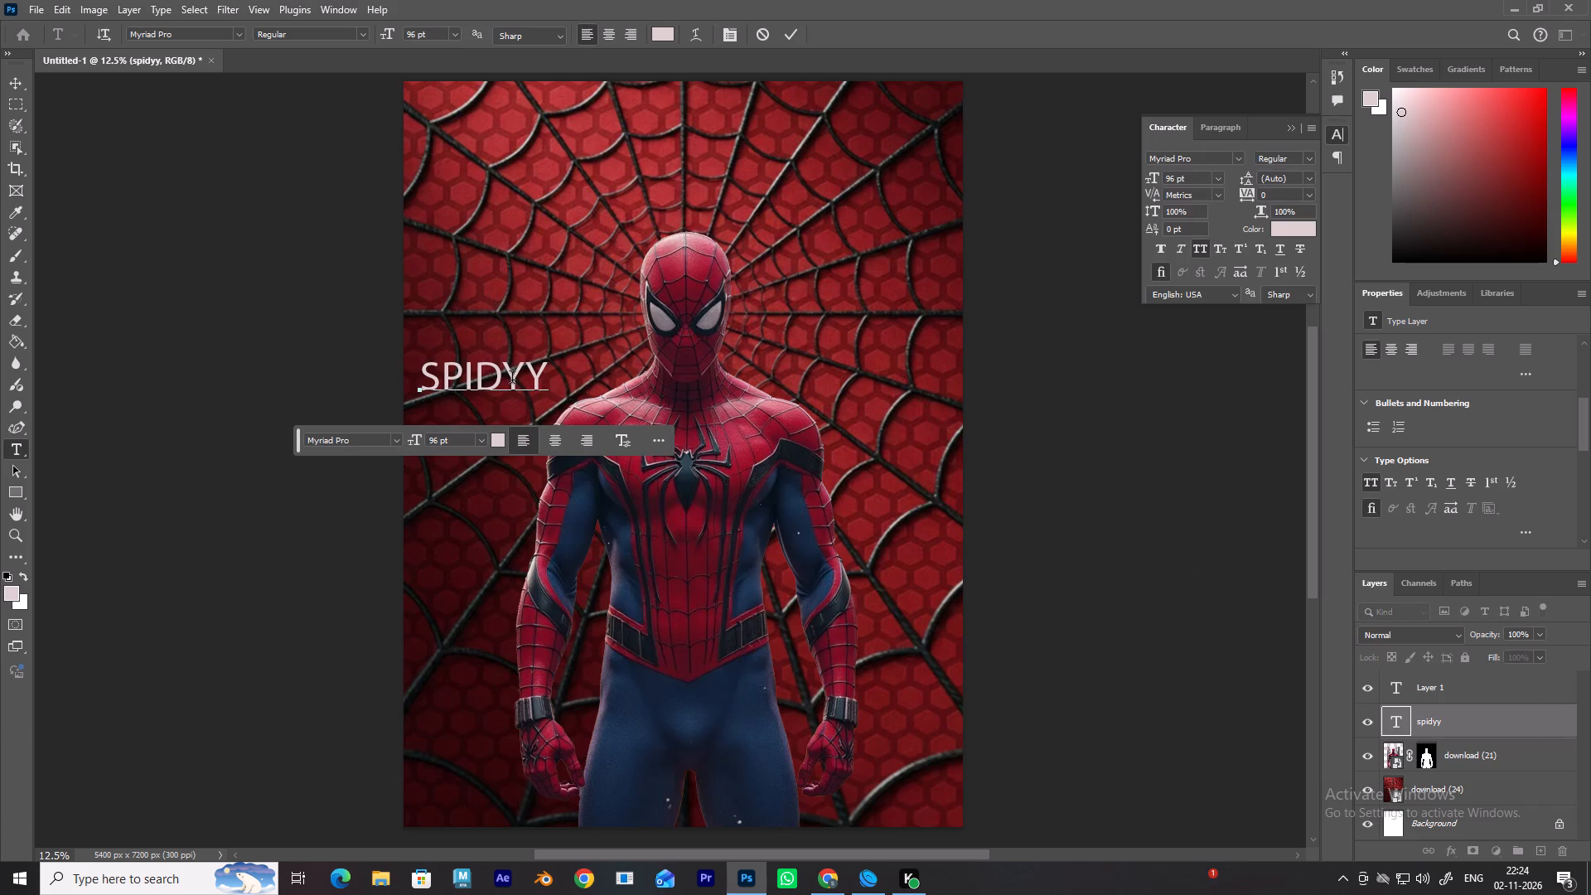
ctrl+drag(520, 376, 713, 201)
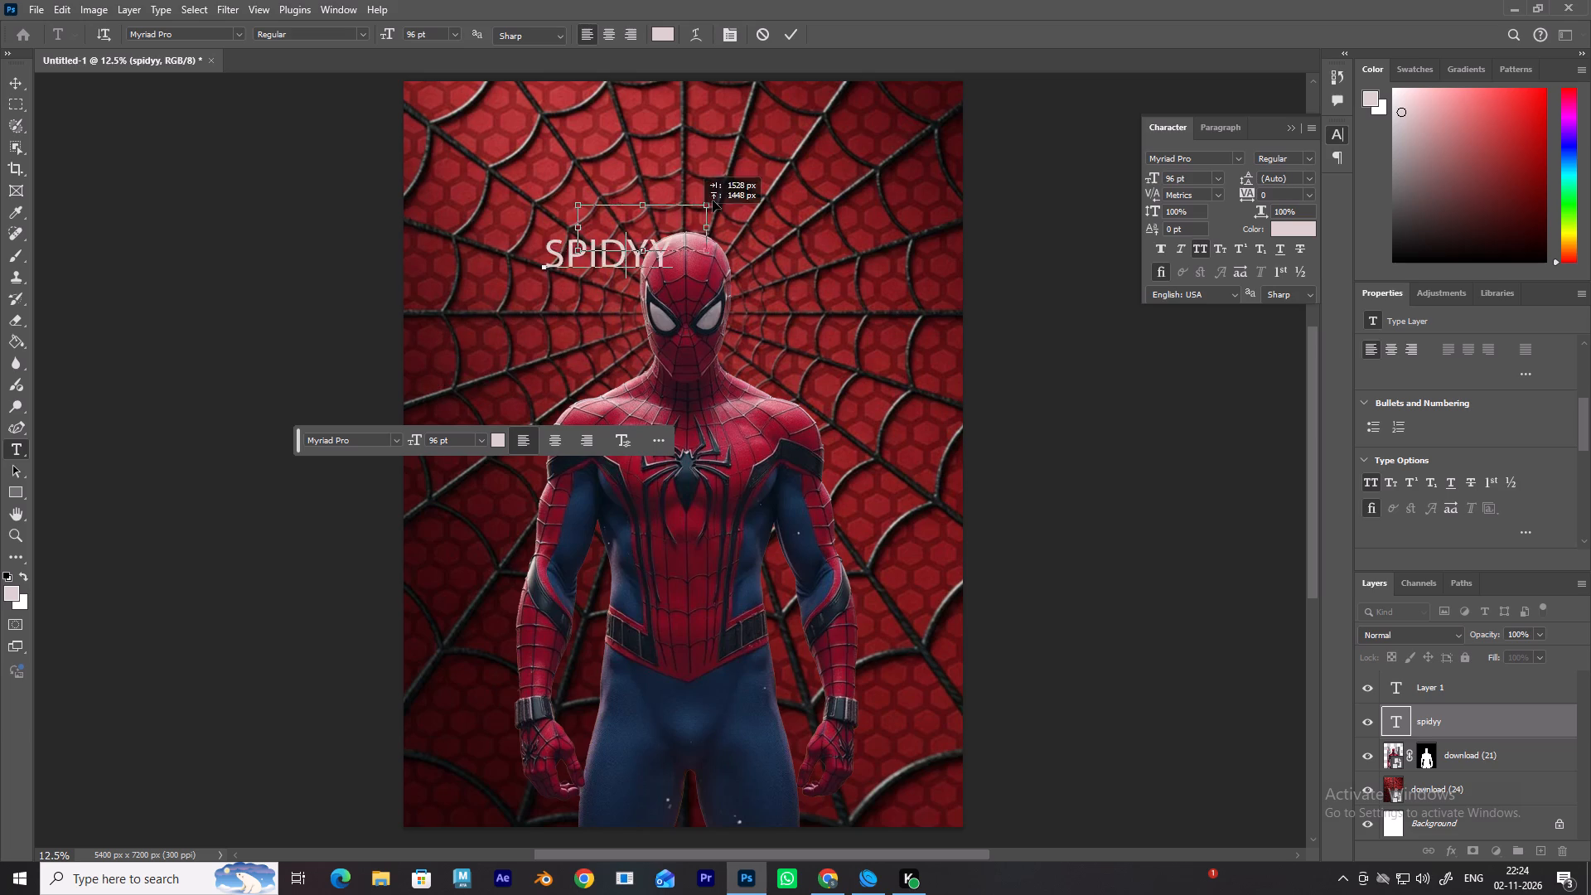
ctrl+drag(713, 201, 716, 185)
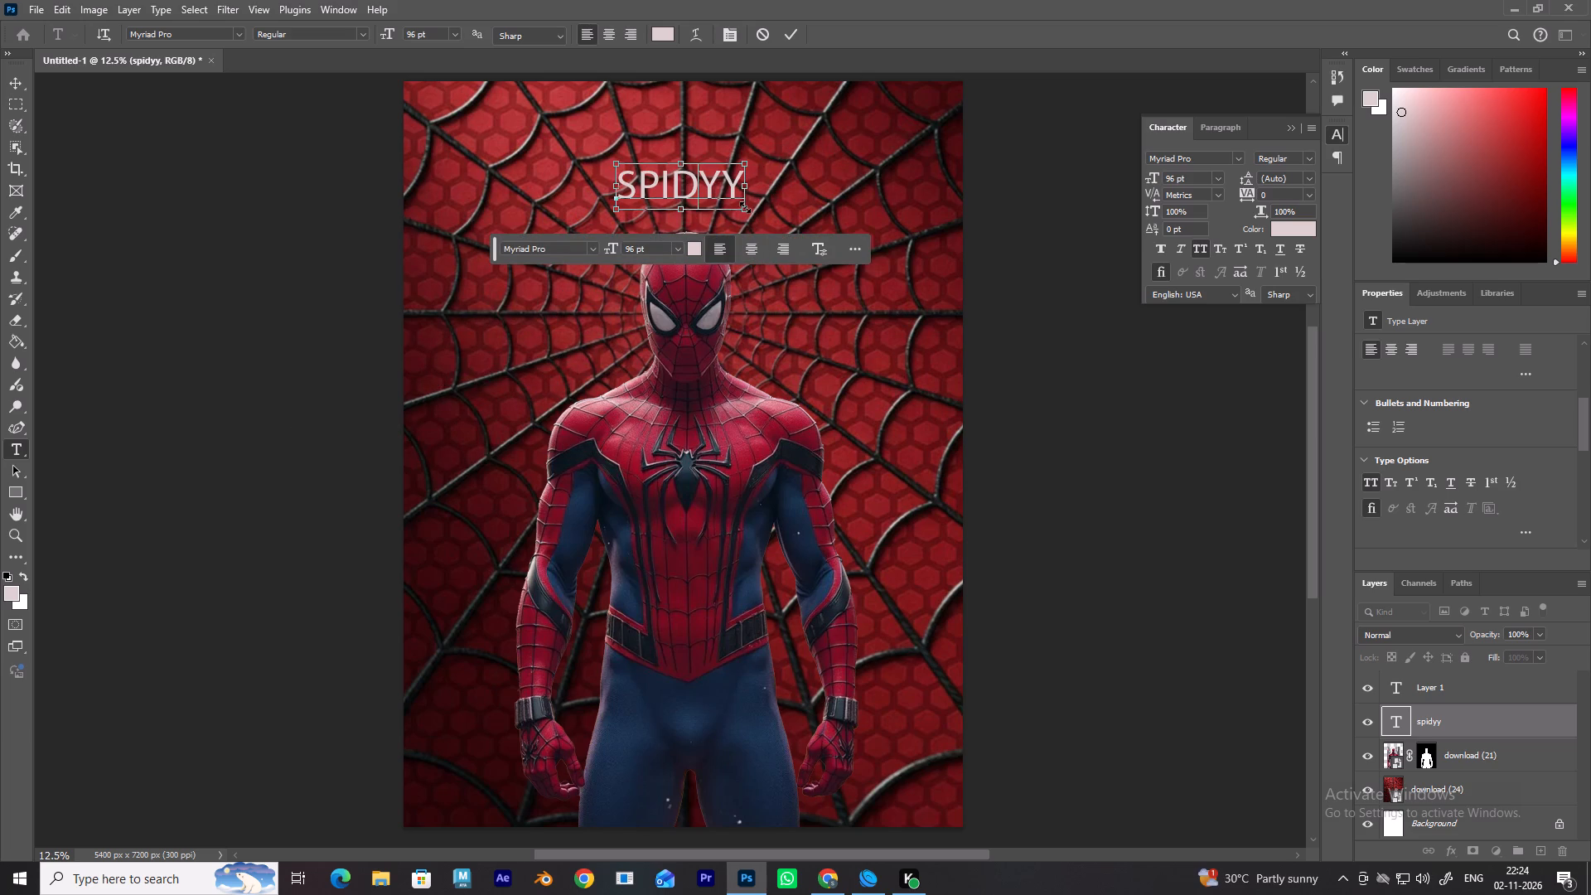
ctrl+drag(745, 207, 854, 314)
ctrl+drag(762, 232, 702, 181)
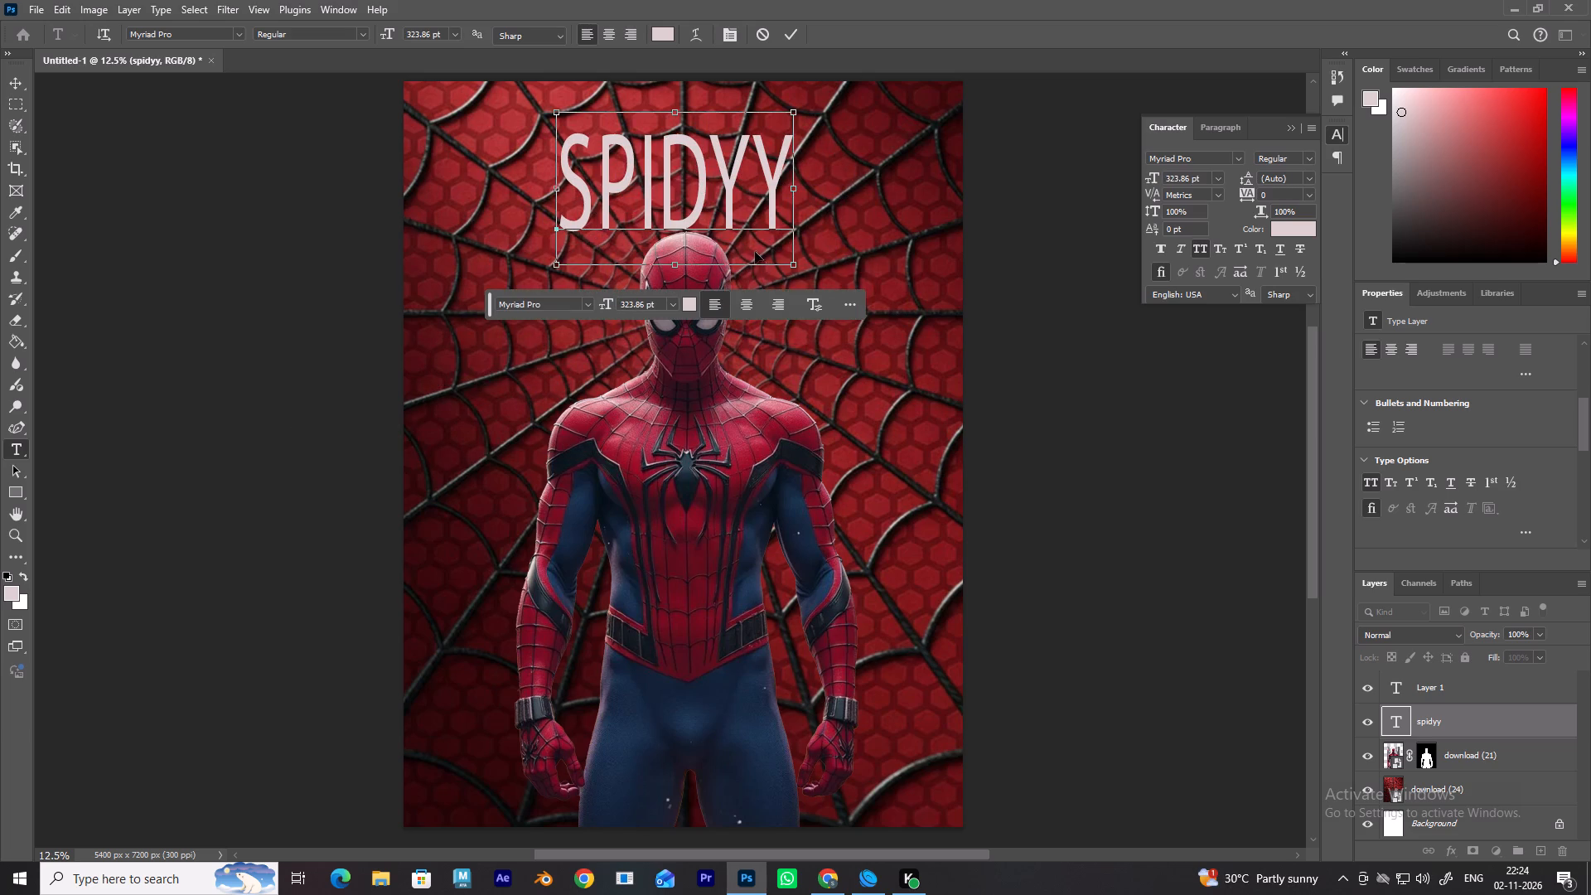
ctrl+drag(793, 263, 834, 330)
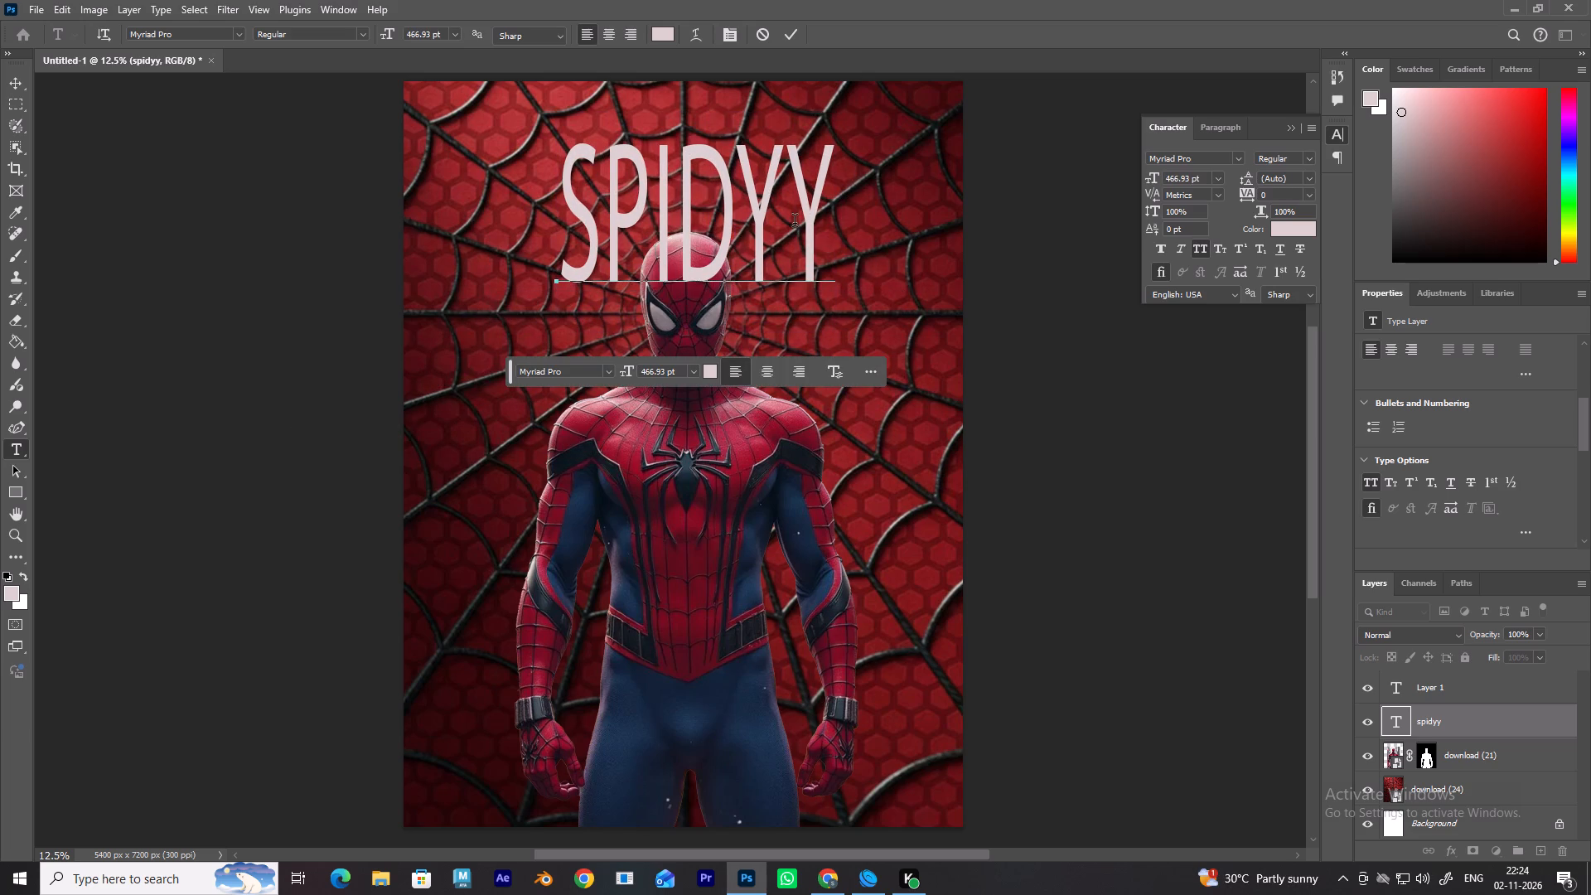
drag(791, 228, 790, 211)
Change the whole SPIDYY title's font to Showcard Gothic Regular.
click(607, 373)
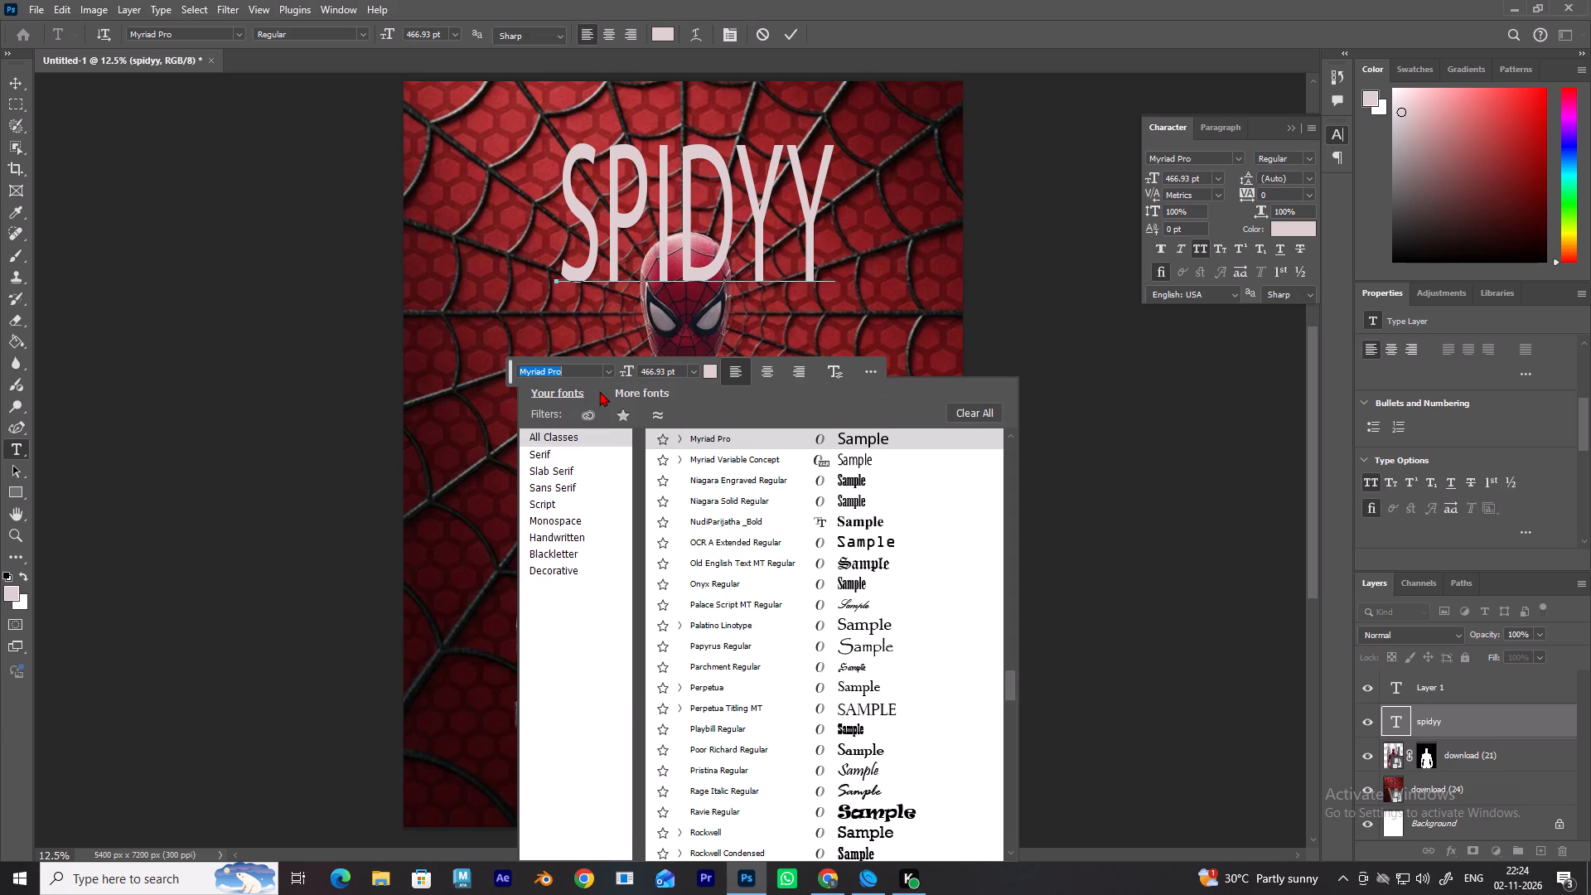
click(546, 210)
drag(571, 194, 919, 182)
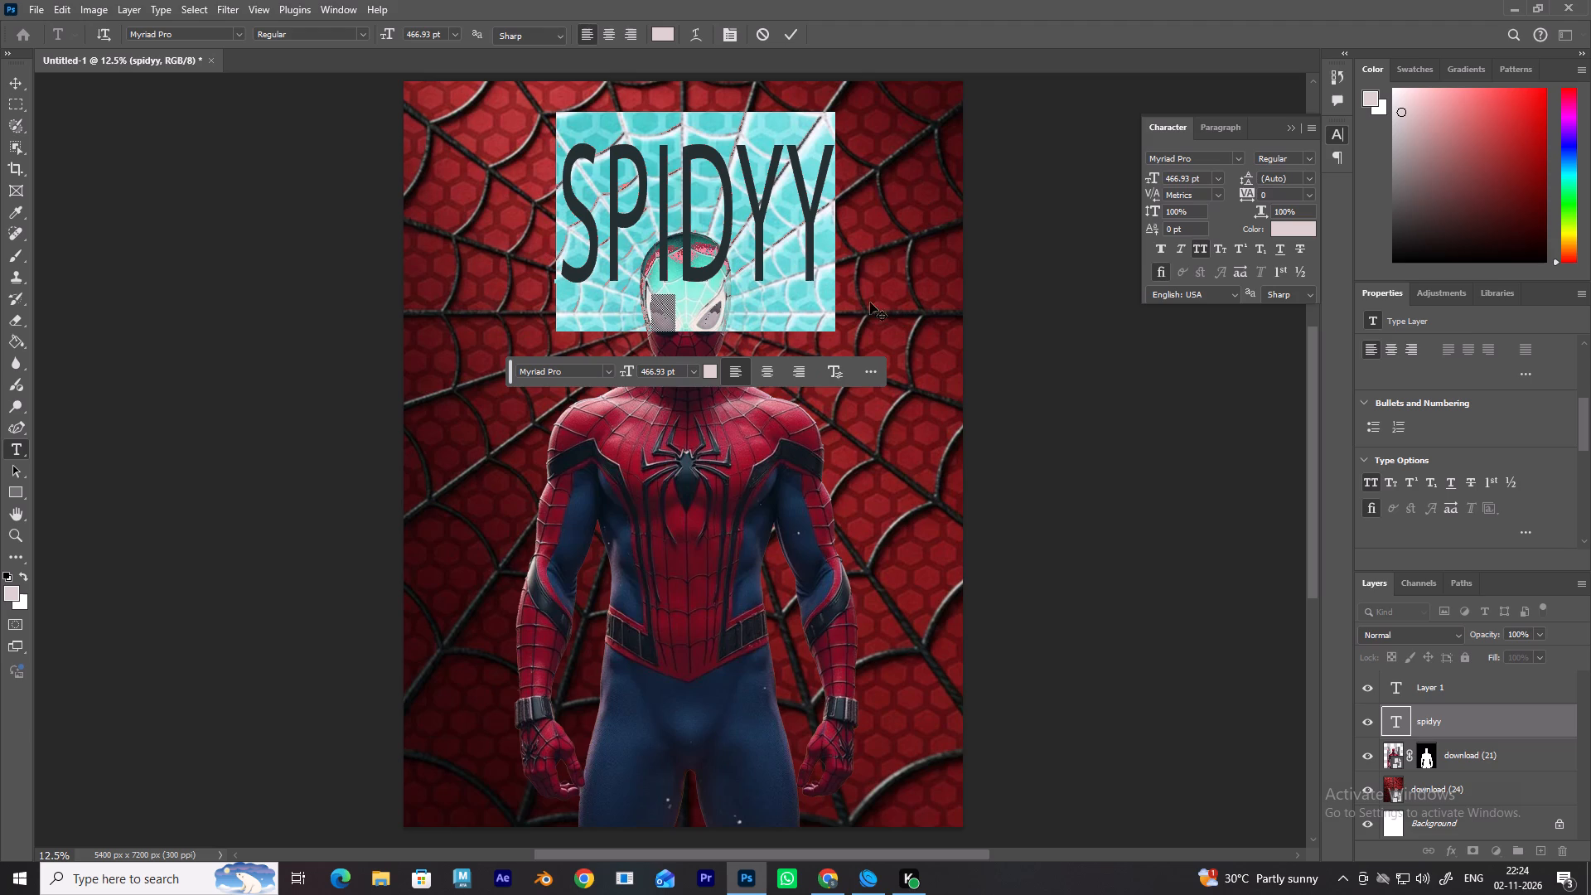
click(605, 373)
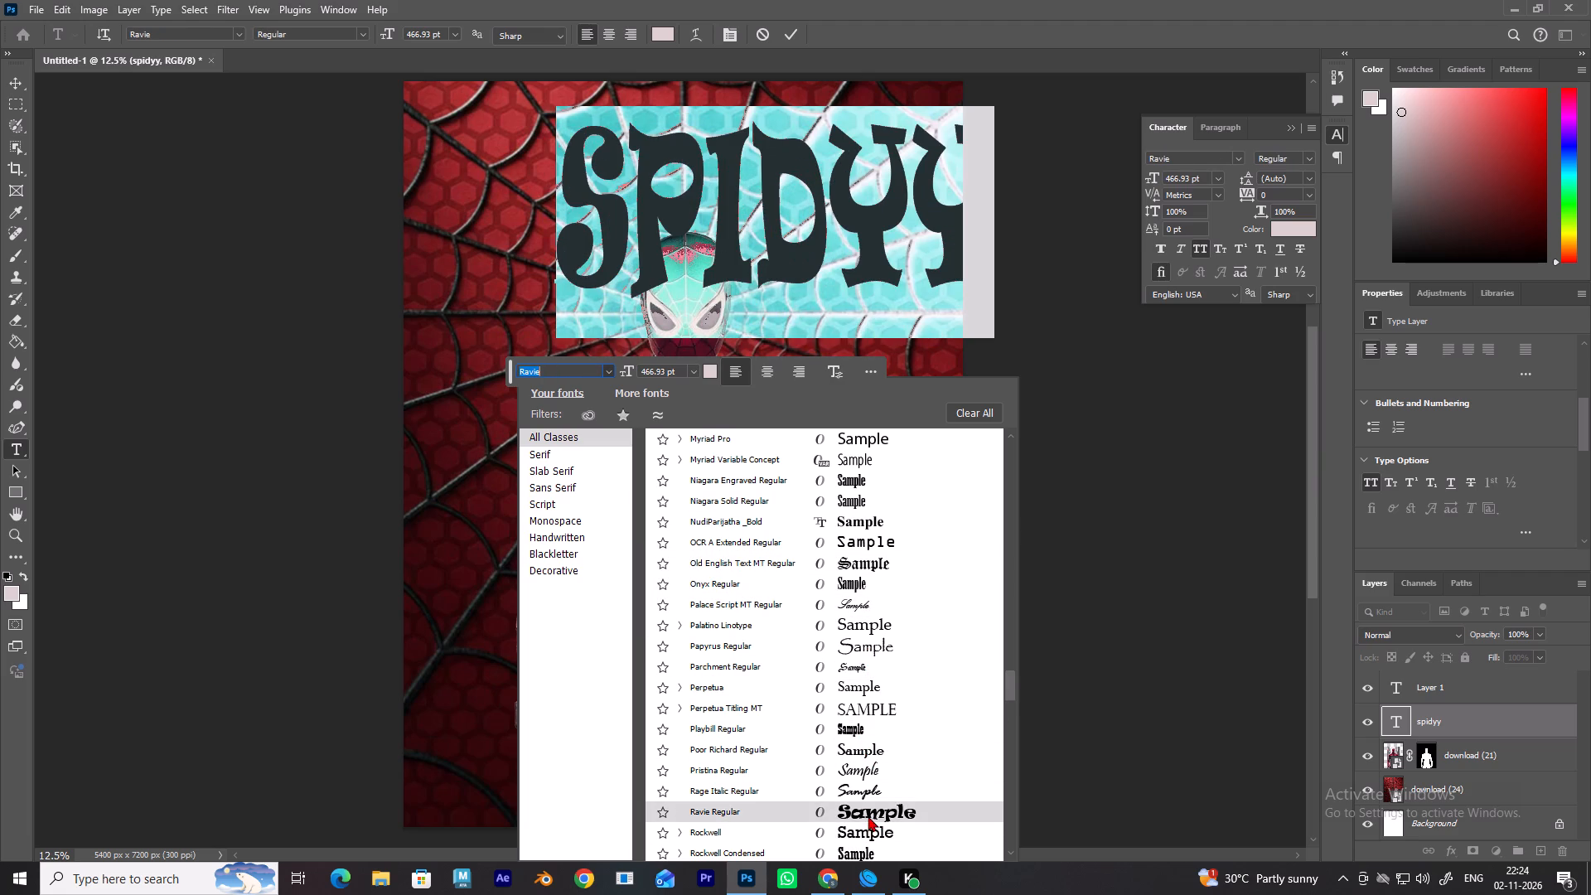
scroll(868, 815, down, 4)
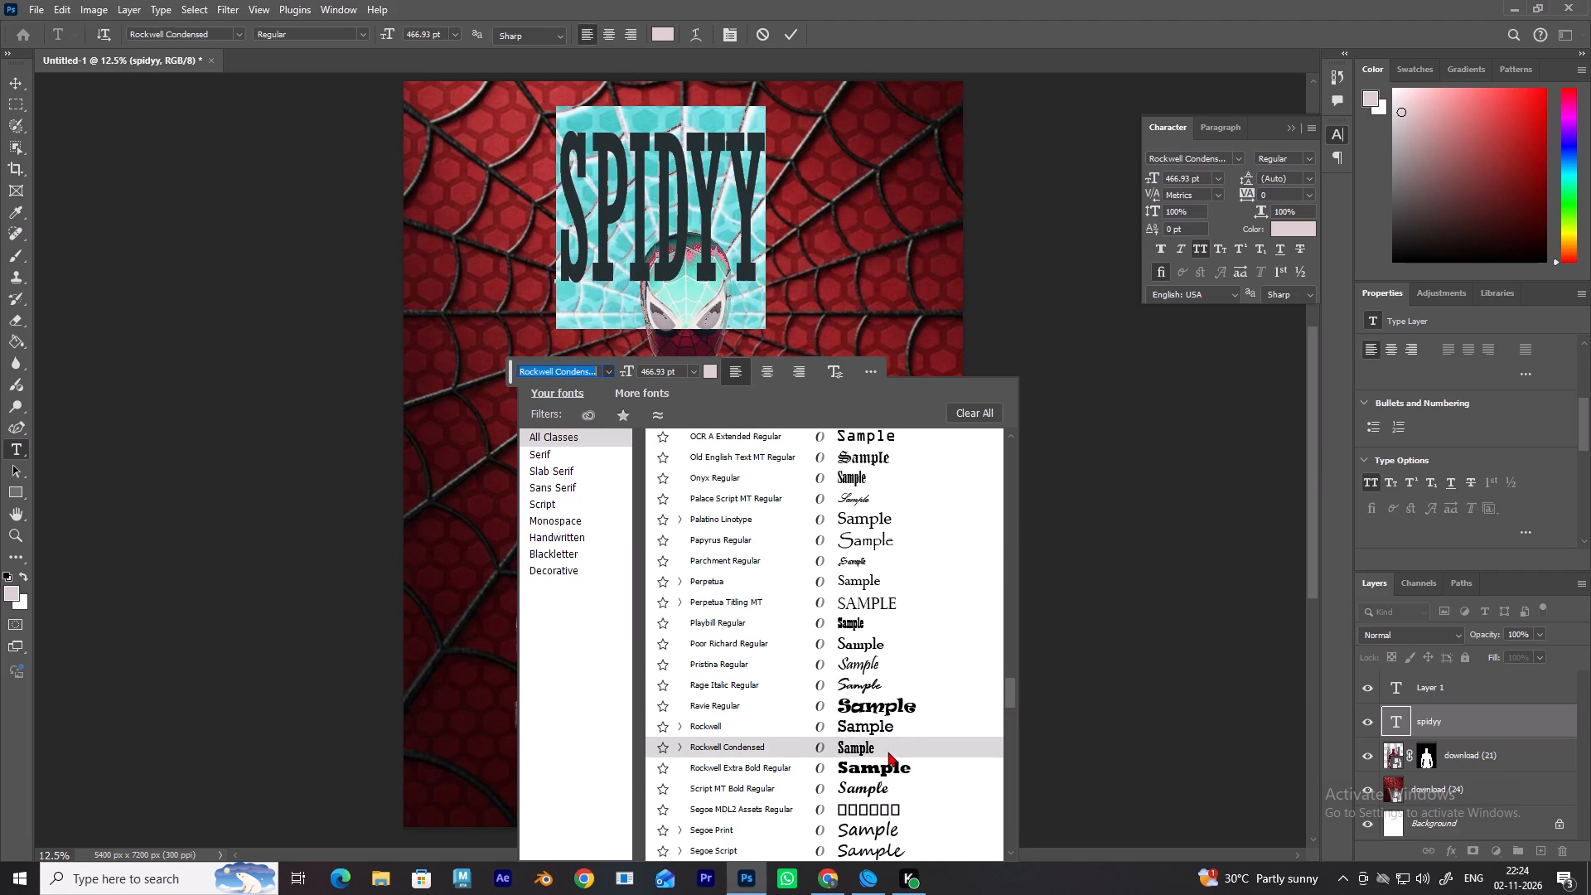
scroll(887, 752, down, 6)
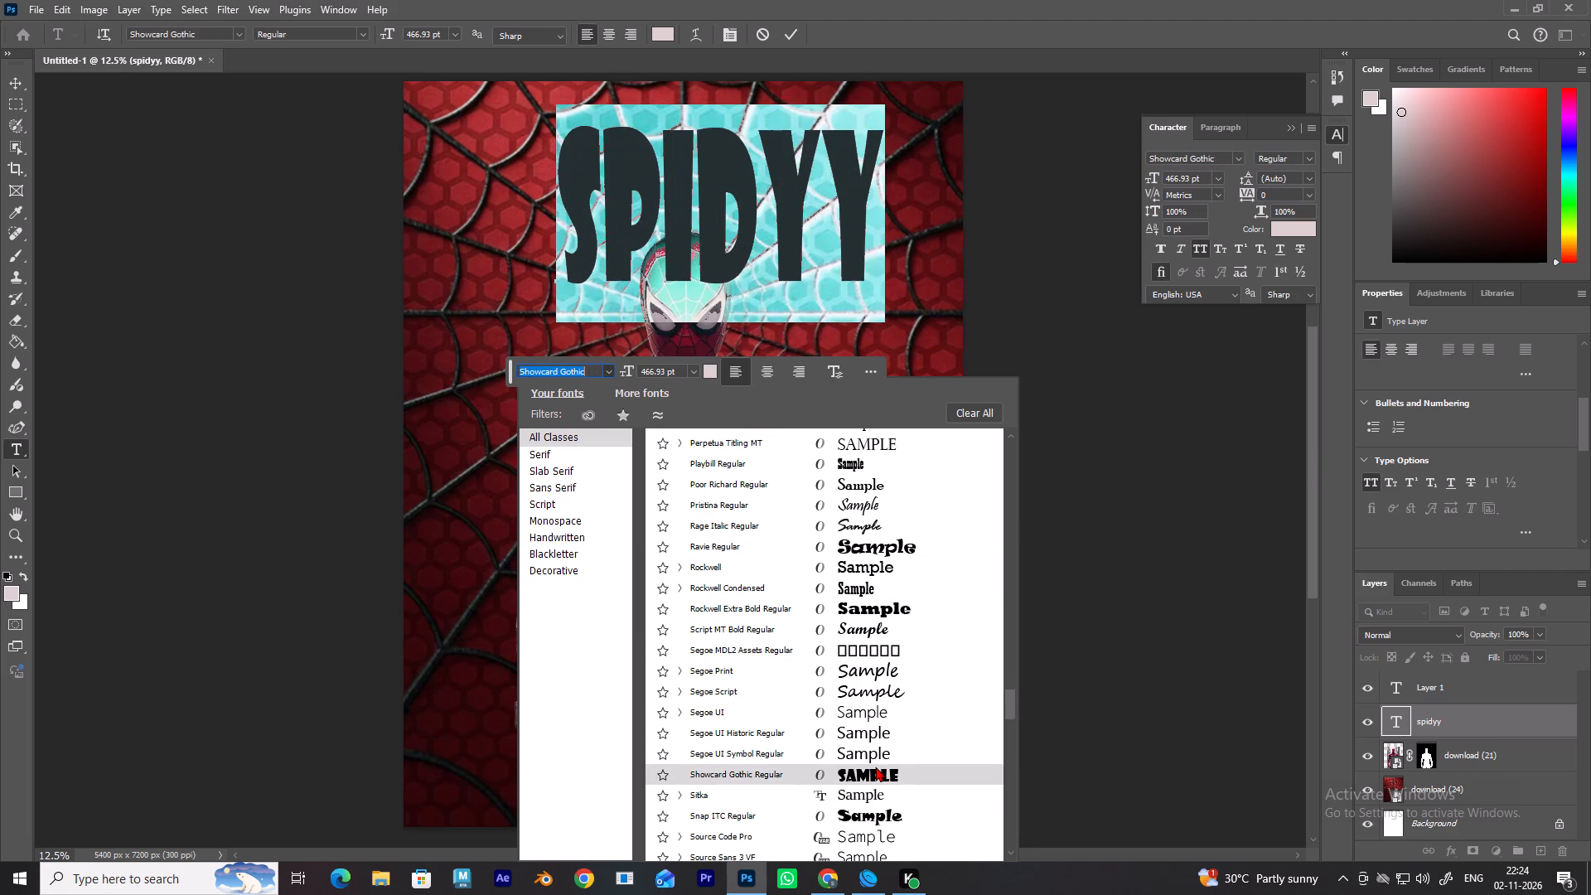
click(875, 767)
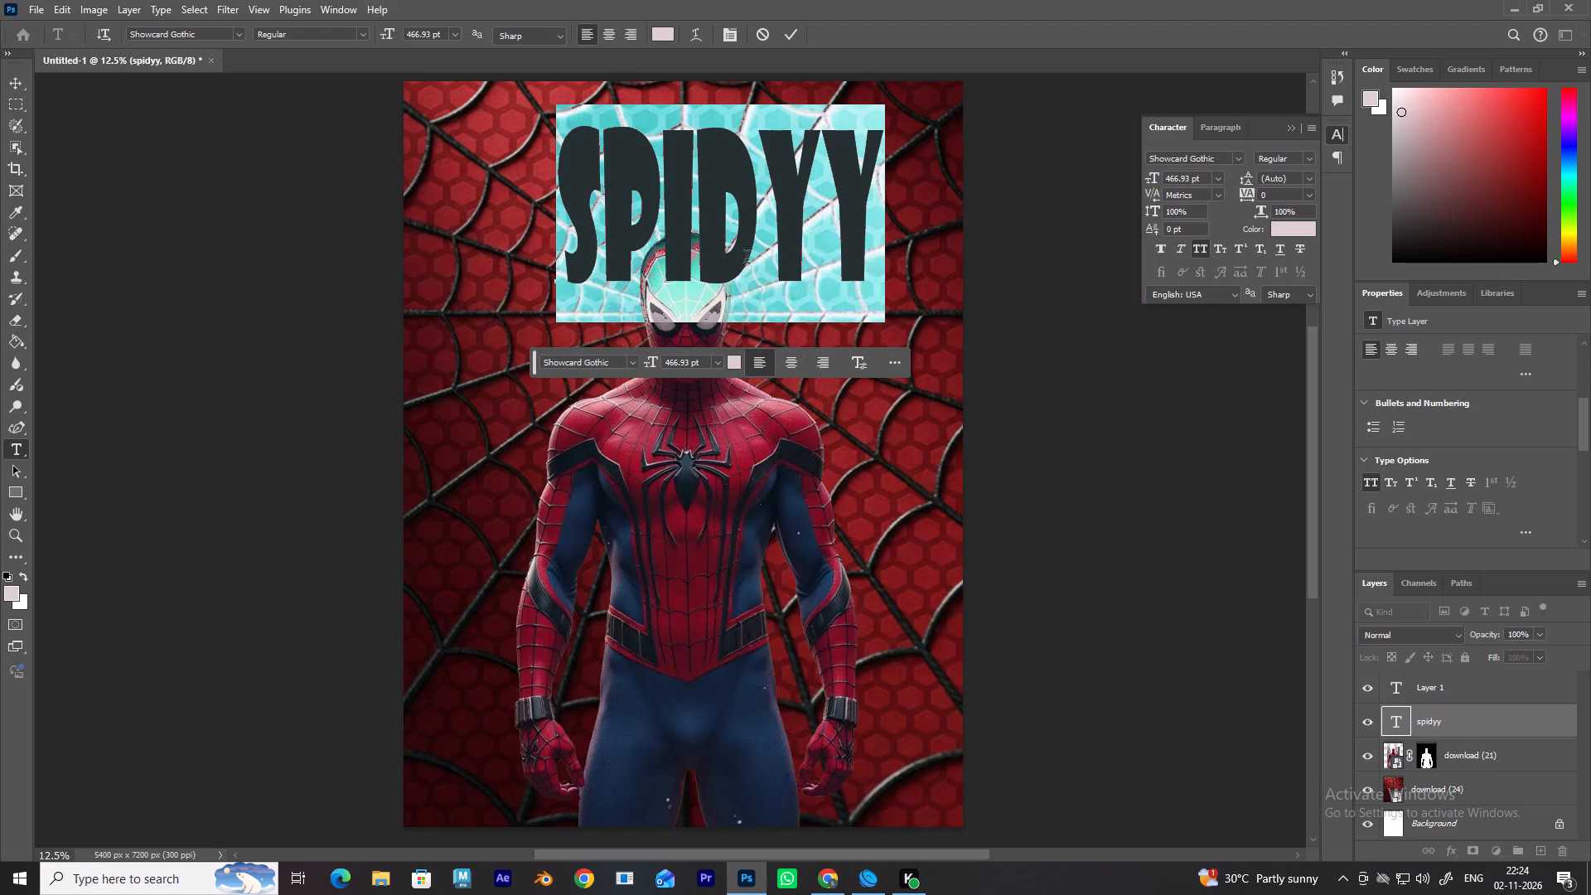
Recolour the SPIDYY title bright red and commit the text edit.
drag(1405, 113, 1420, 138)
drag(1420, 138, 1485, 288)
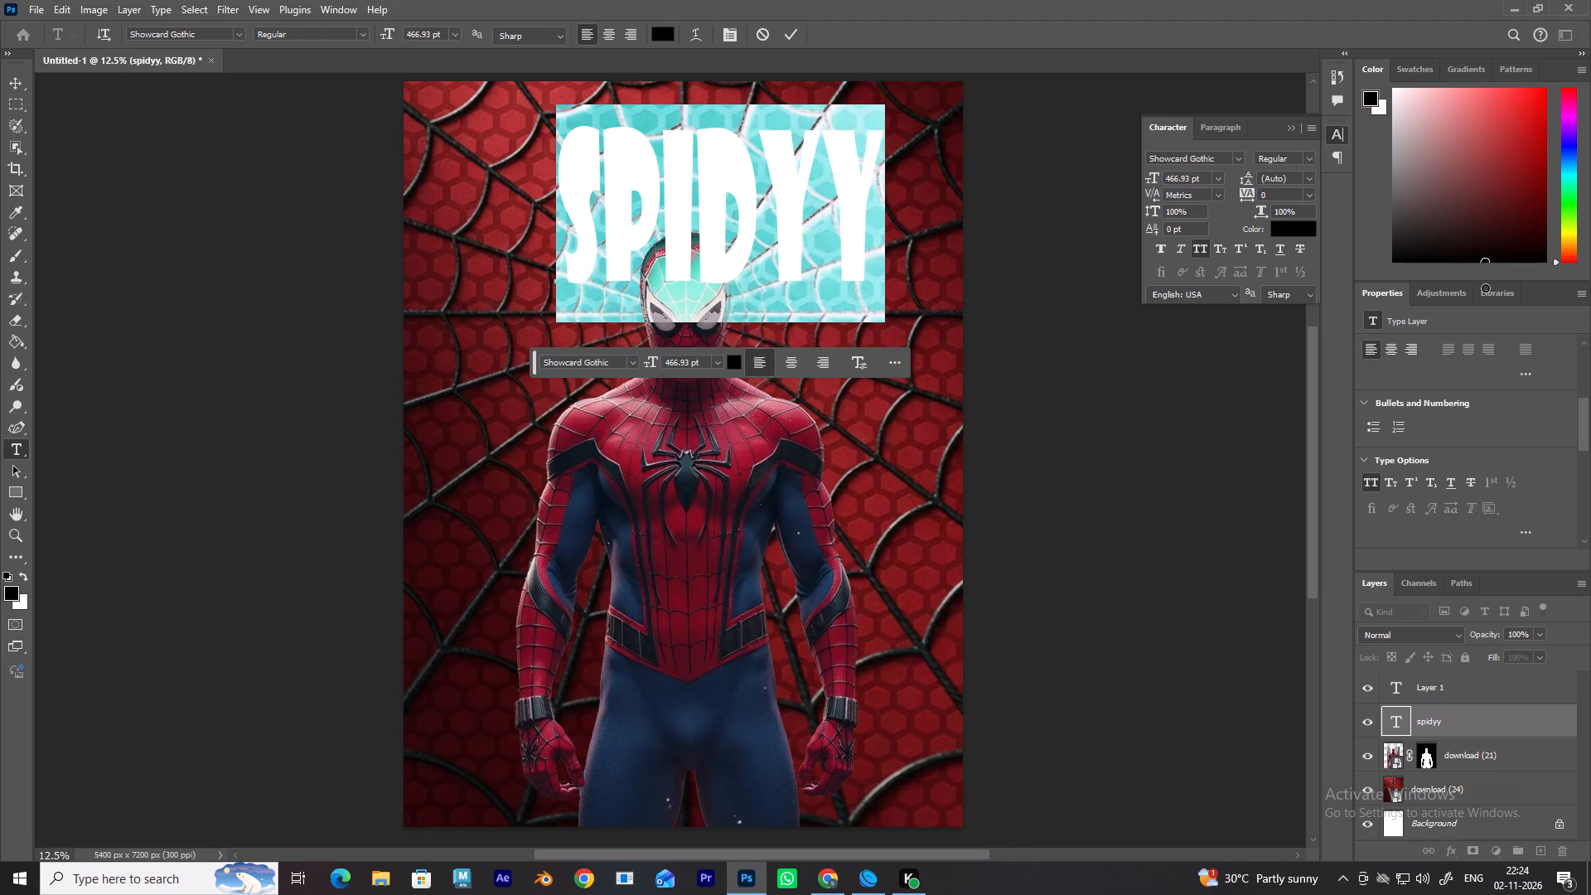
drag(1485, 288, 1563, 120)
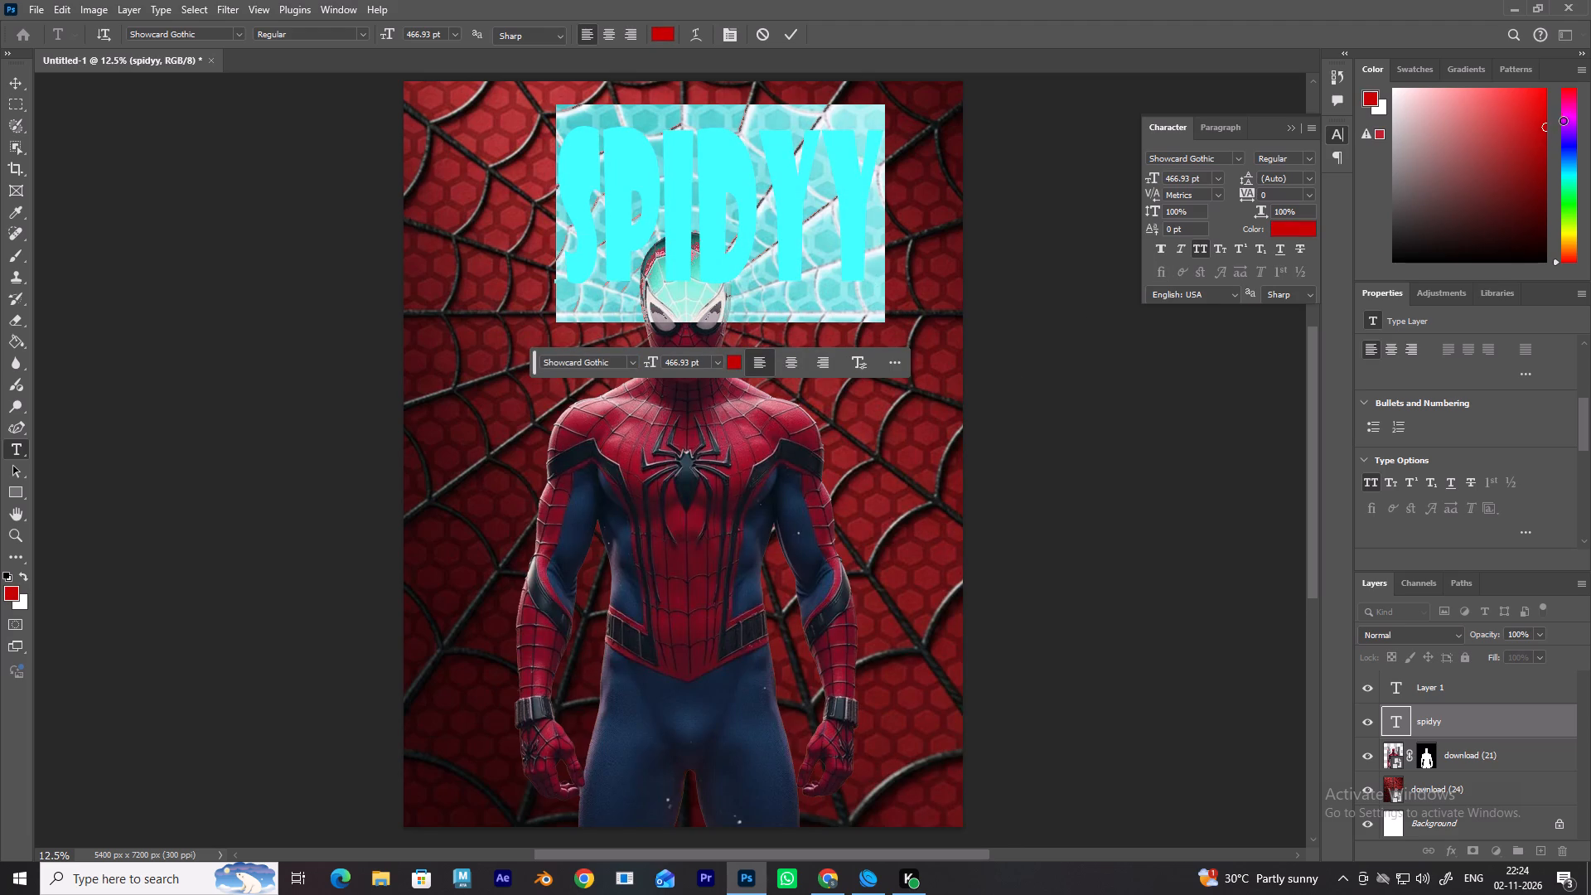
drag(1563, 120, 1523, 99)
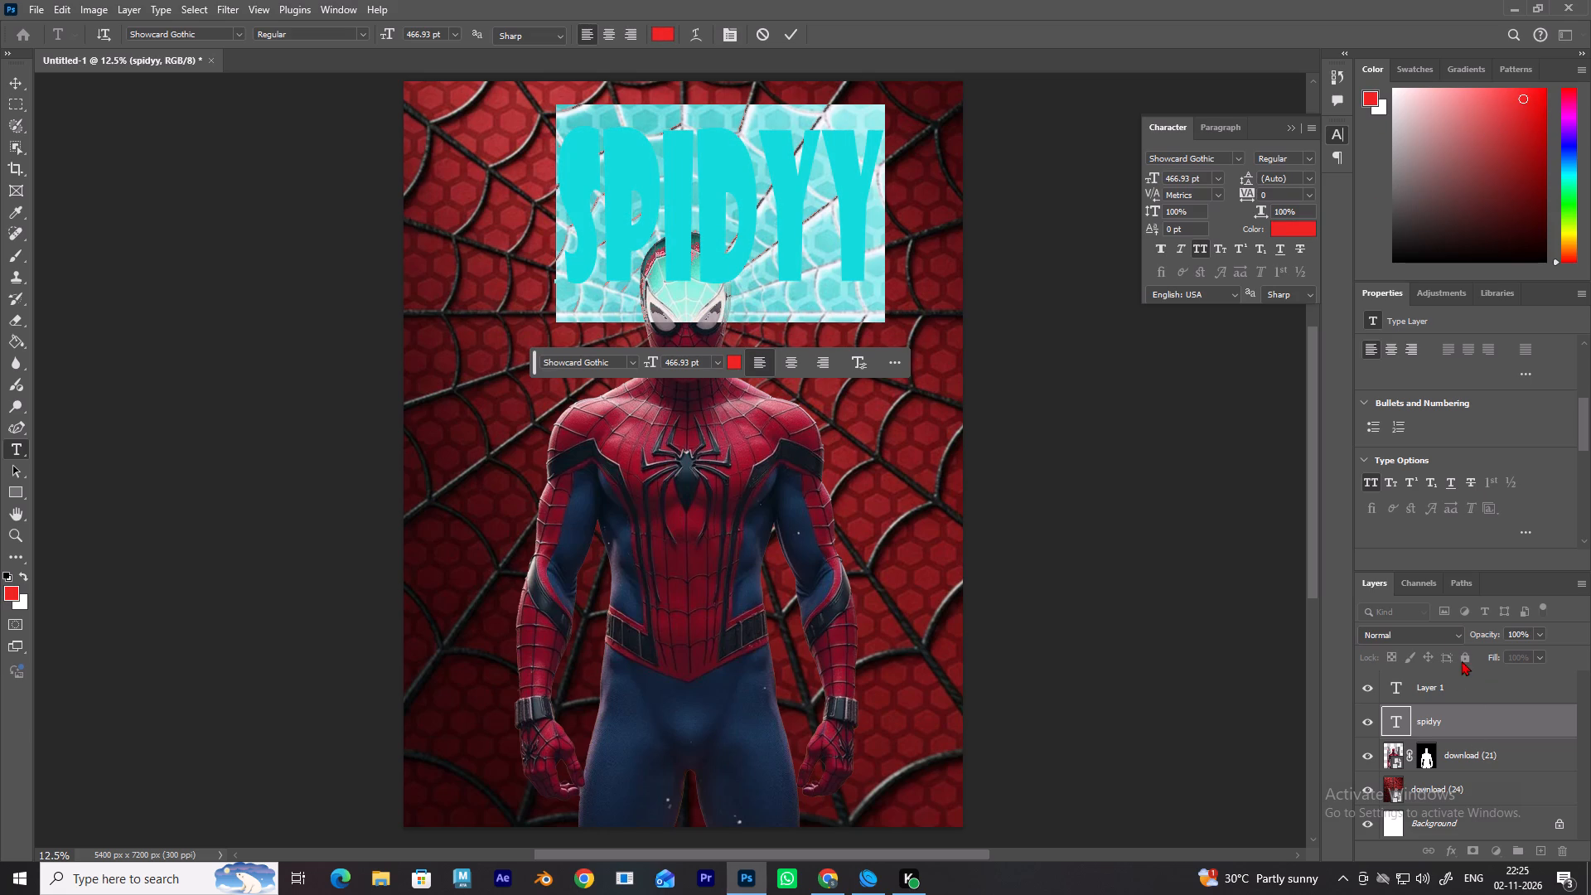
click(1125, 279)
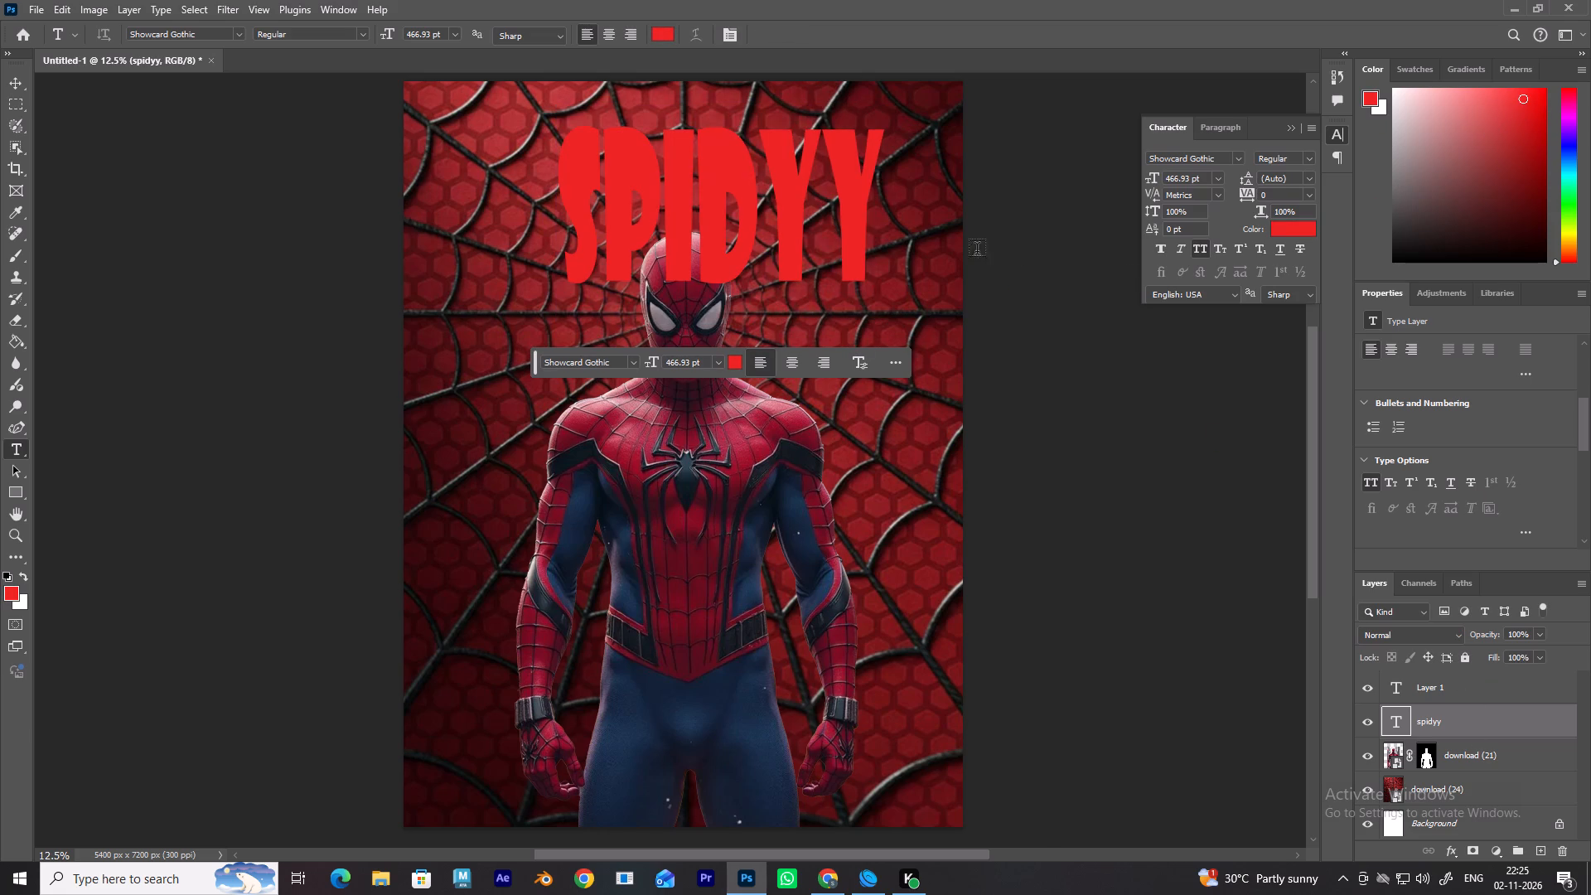
Recolour the whole SPIDYY title a muted, dusty red and commit the text edit.
drag(1510, 116, 1424, 182)
drag(1428, 179, 1425, 151)
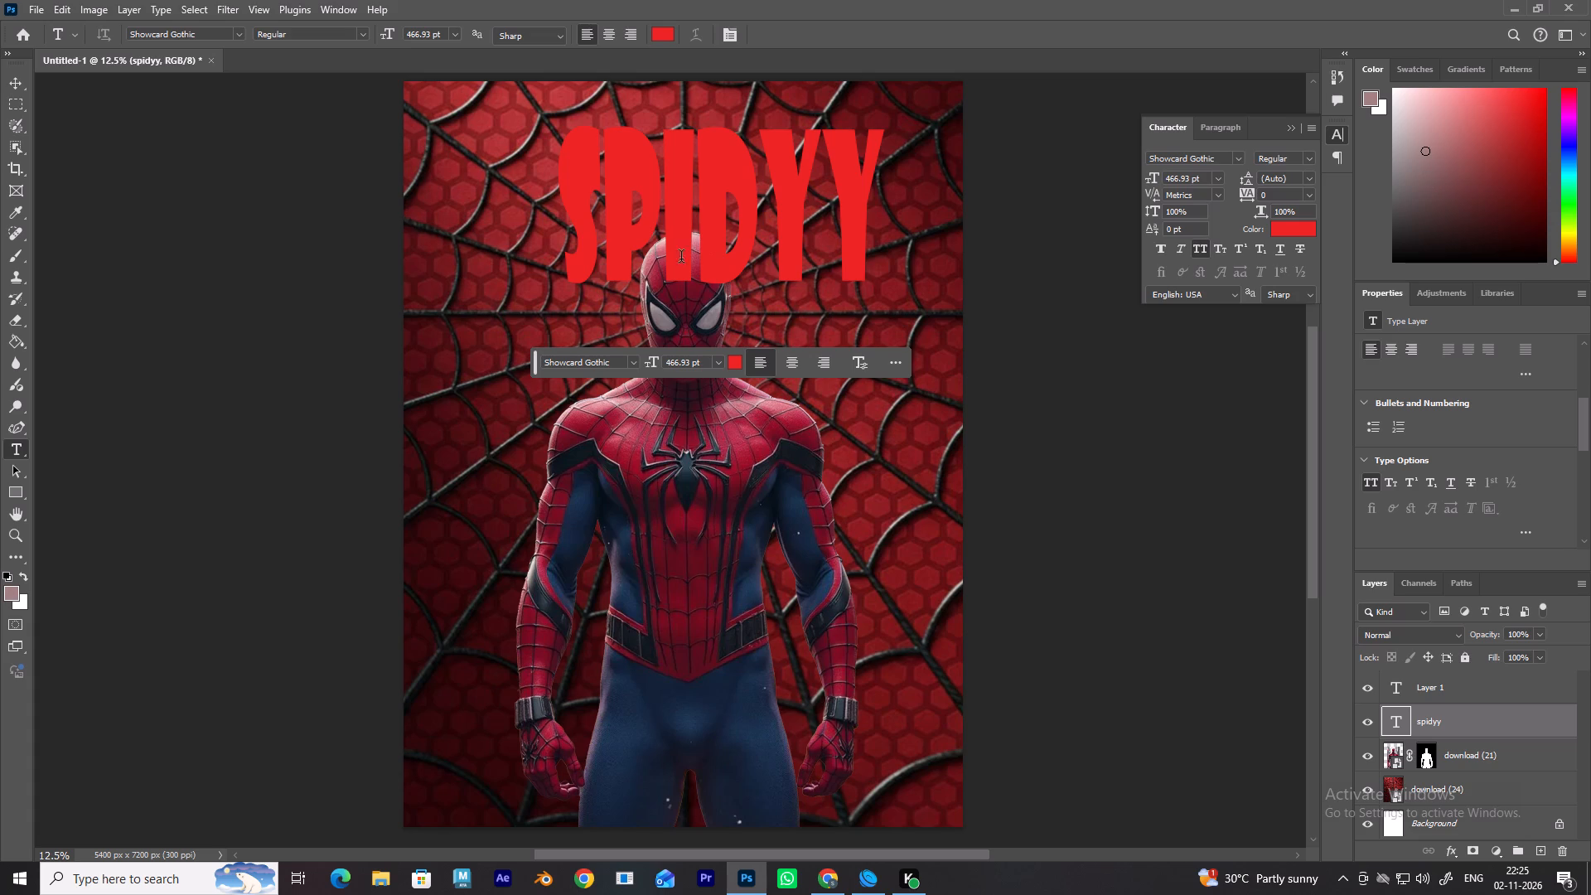
drag(566, 208, 1024, 196)
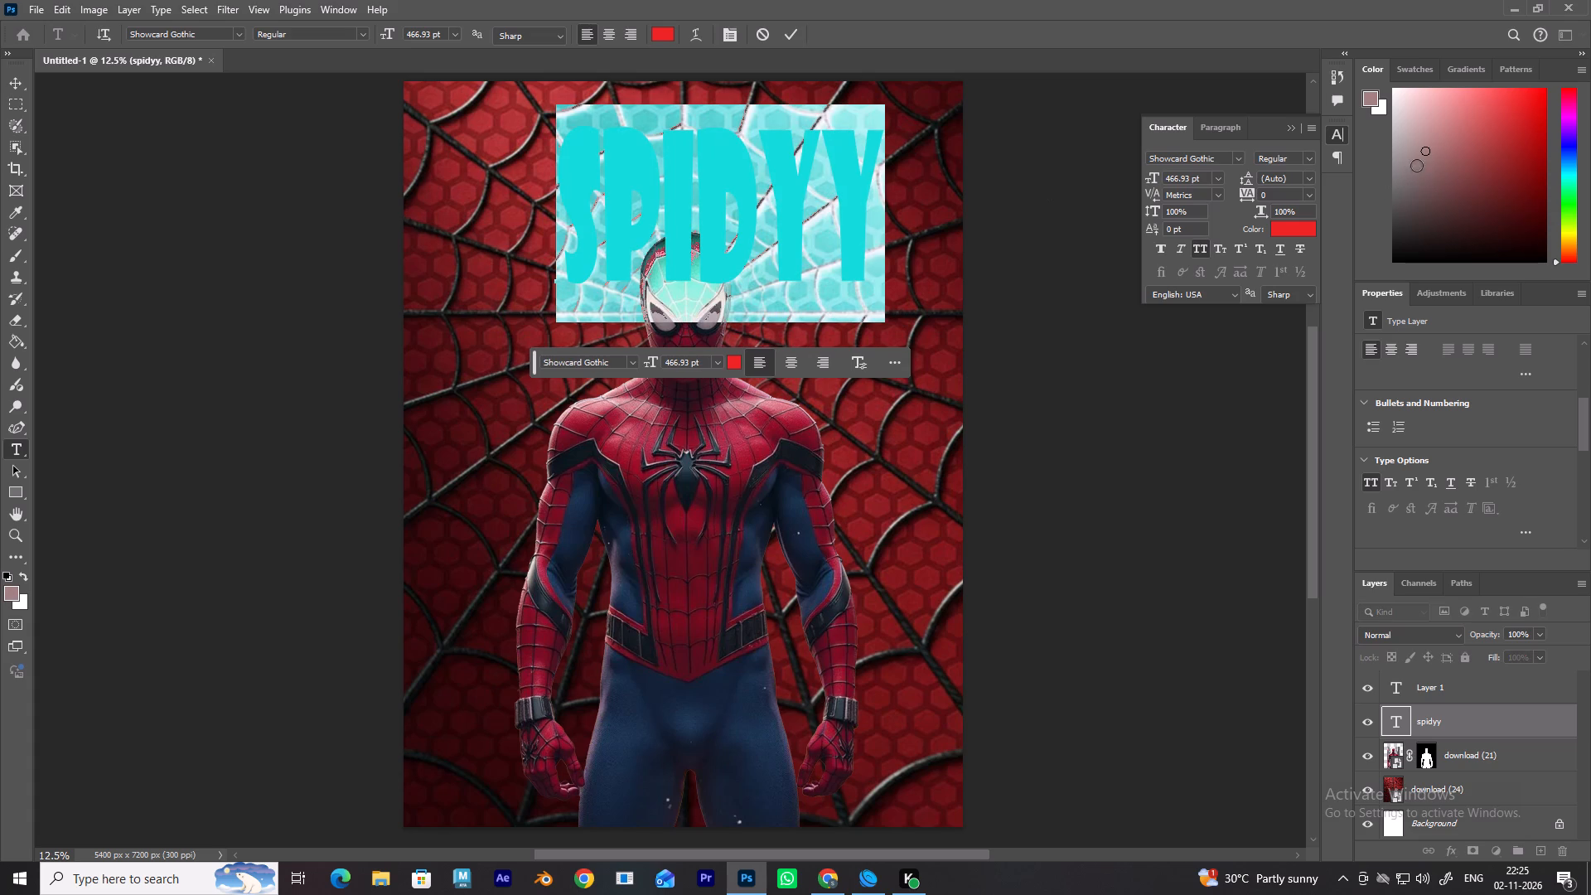
drag(1424, 149, 1465, 136)
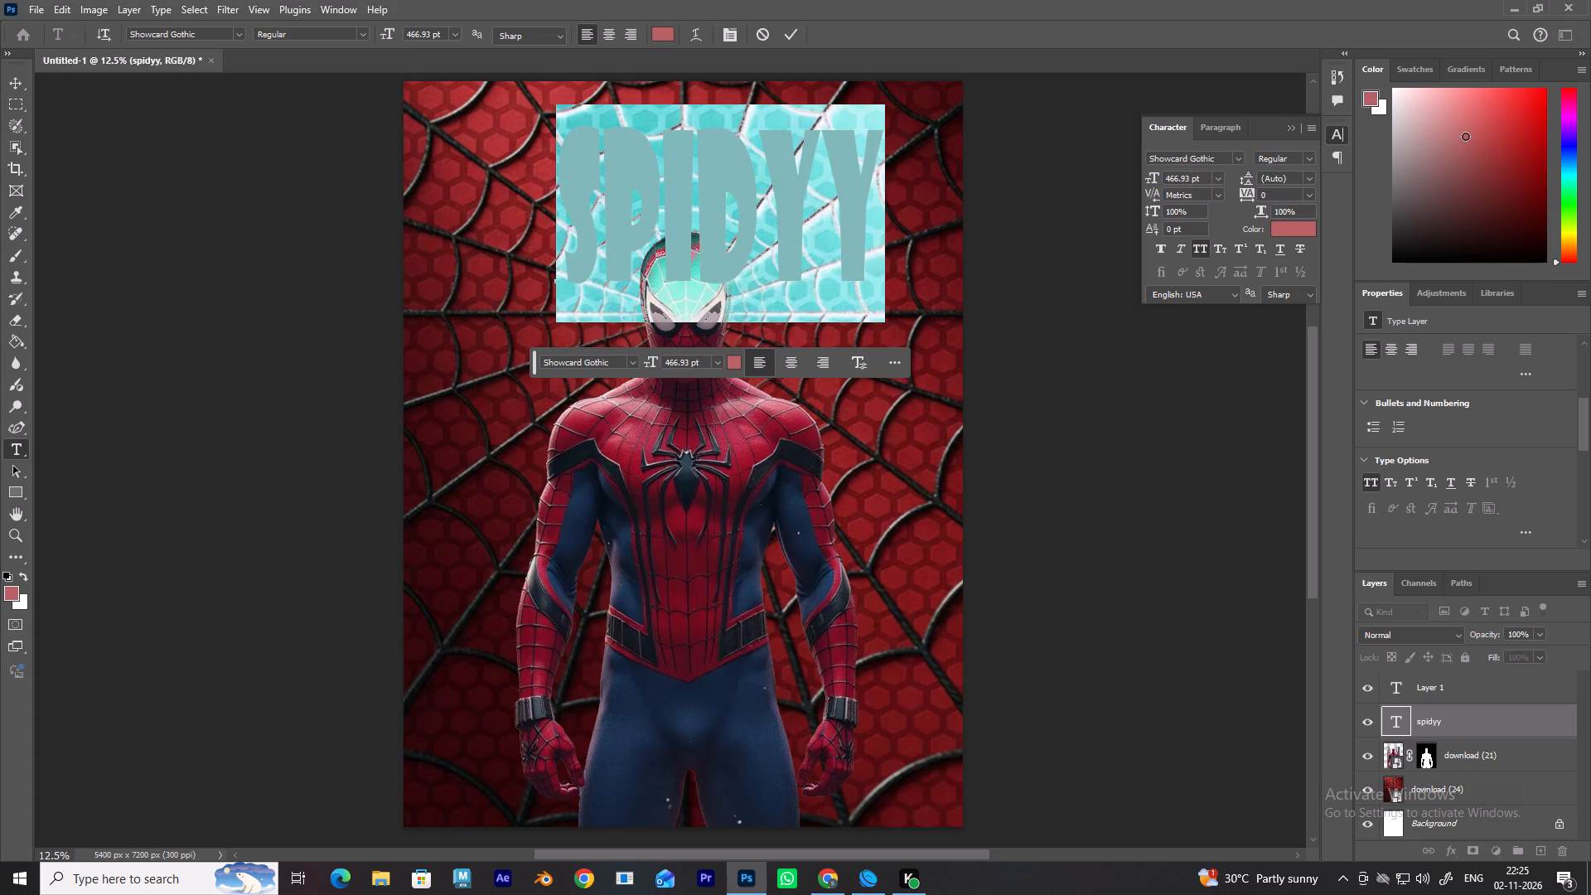
drag(1465, 136, 1447, 141)
drag(1463, 148, 1458, 123)
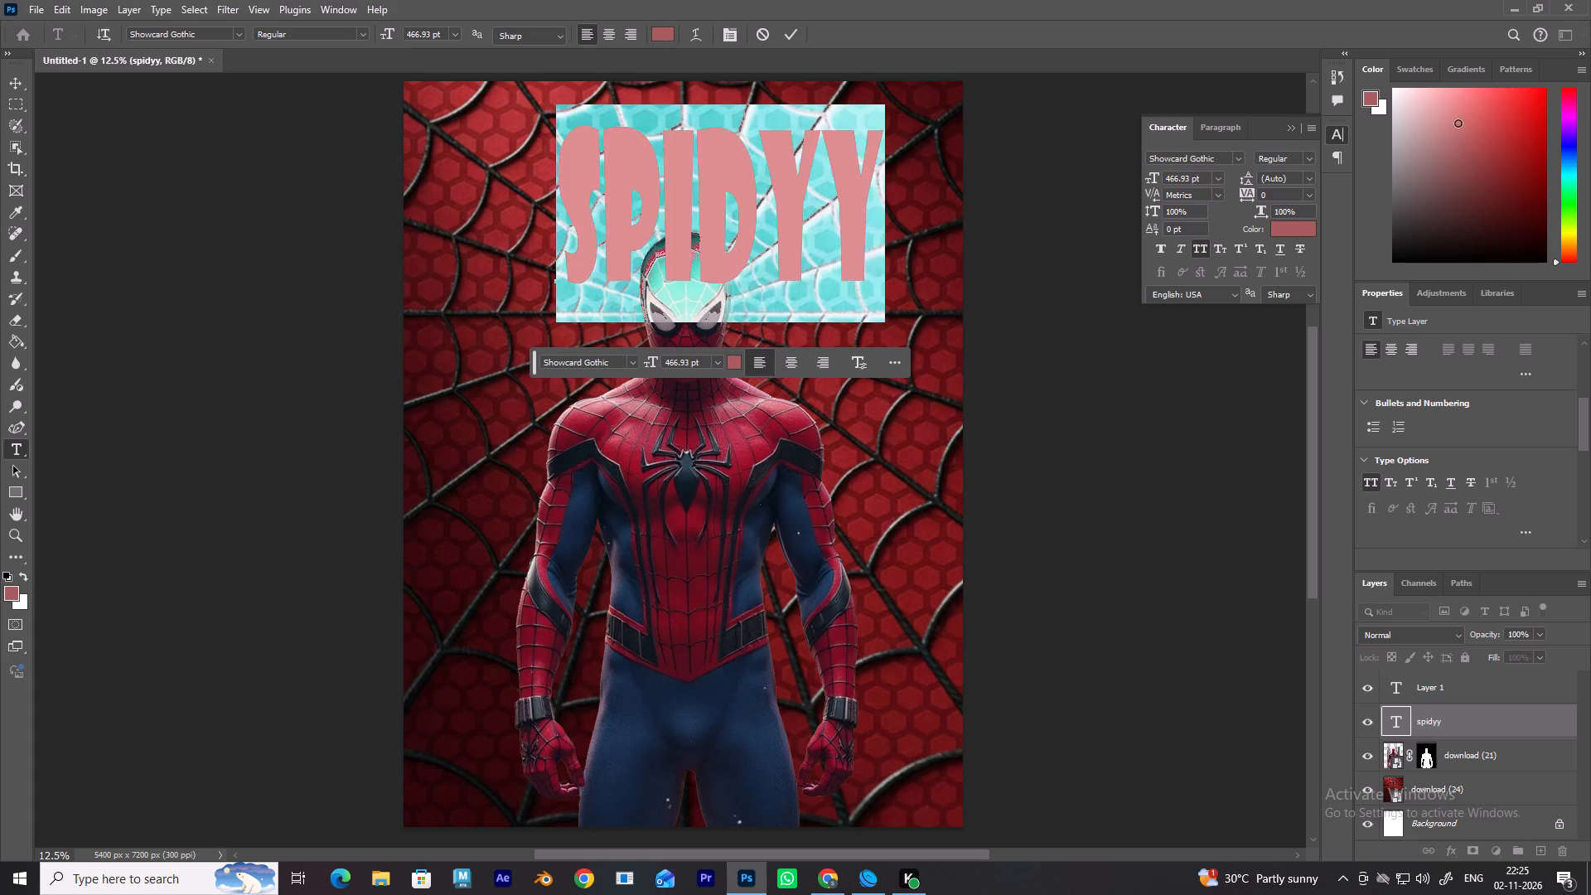
drag(1458, 123, 1501, 105)
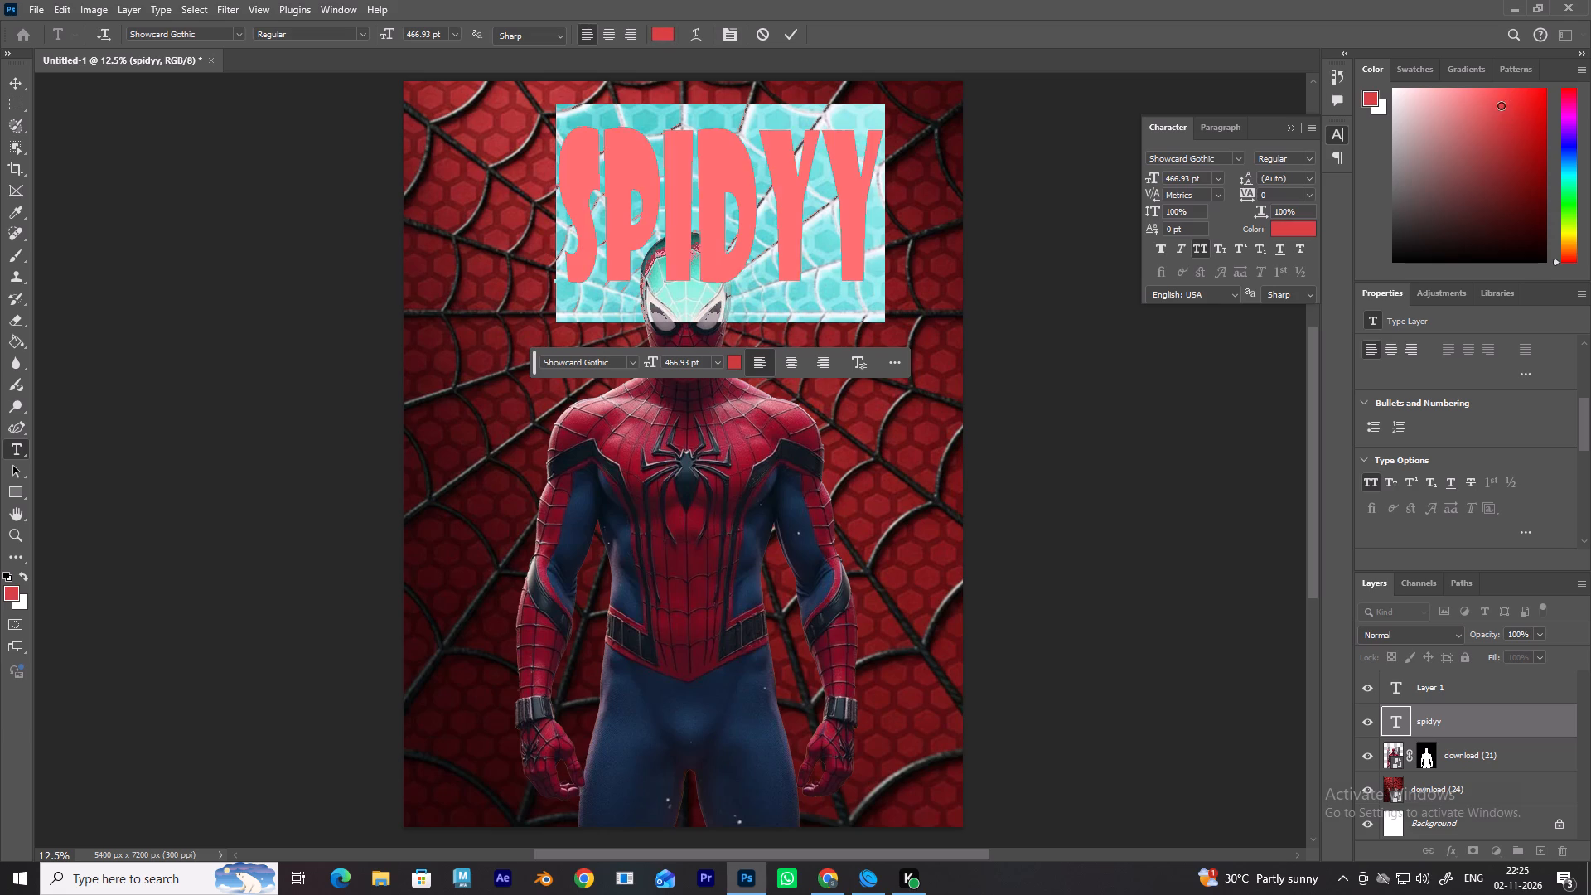
drag(1501, 105, 1479, 143)
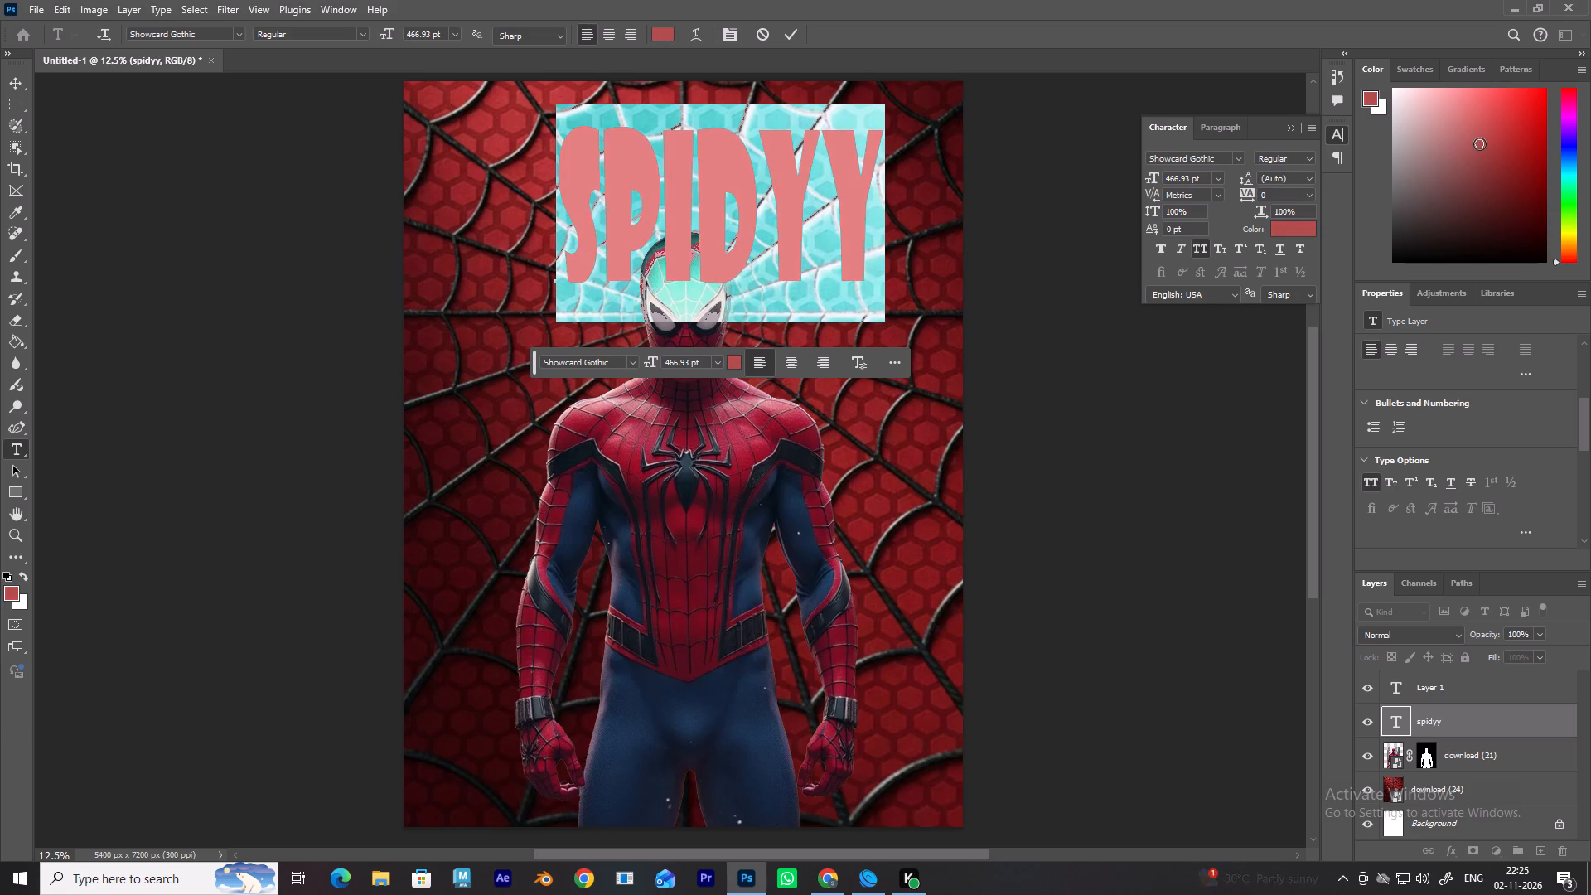
click(1057, 330)
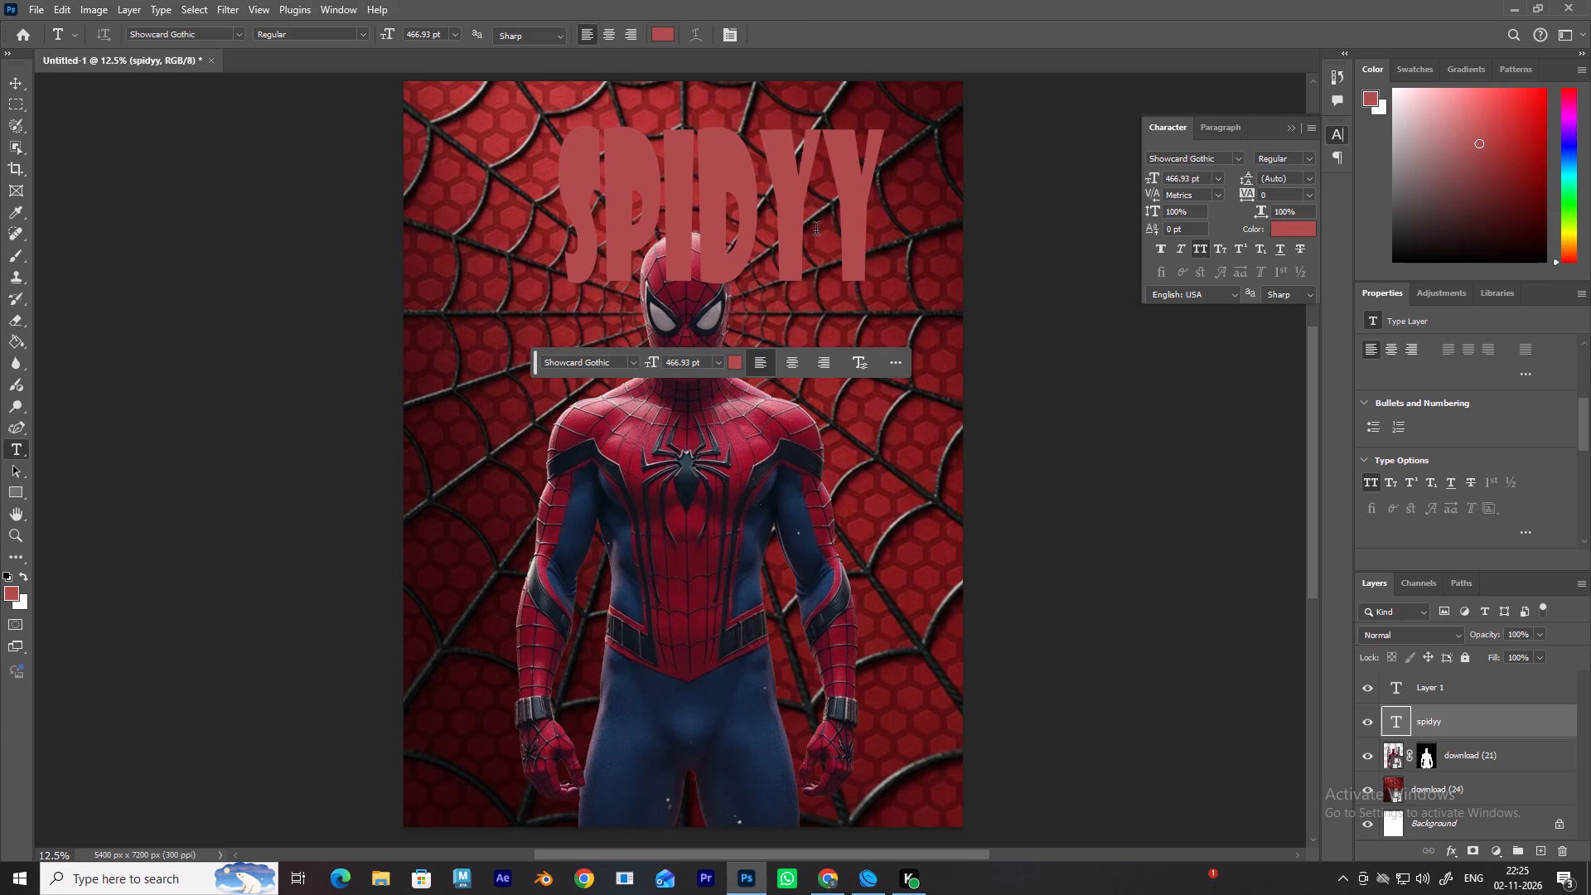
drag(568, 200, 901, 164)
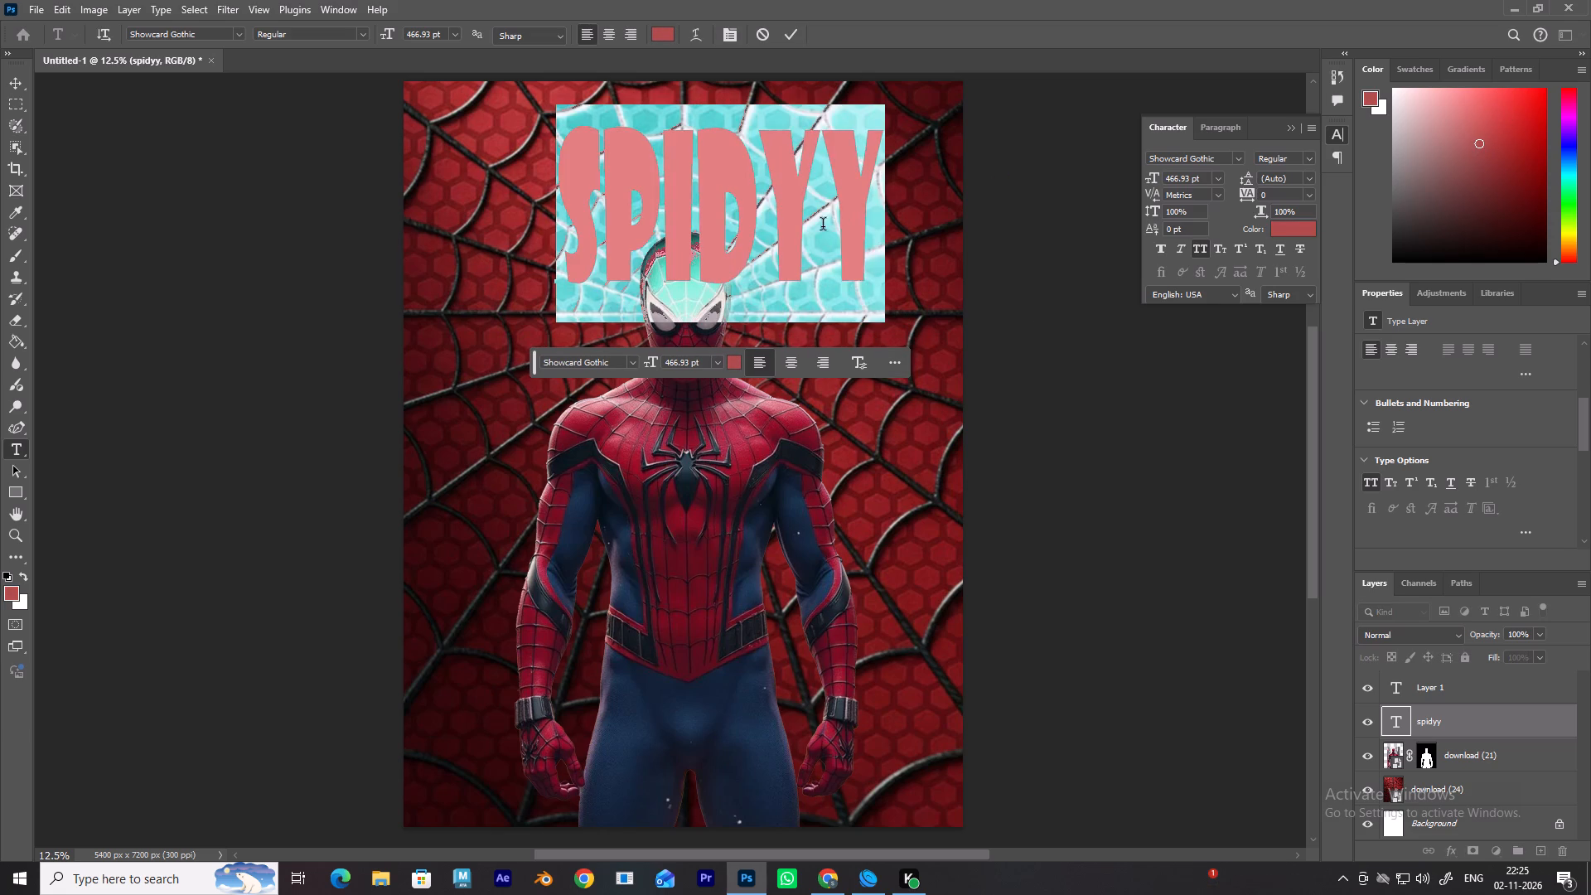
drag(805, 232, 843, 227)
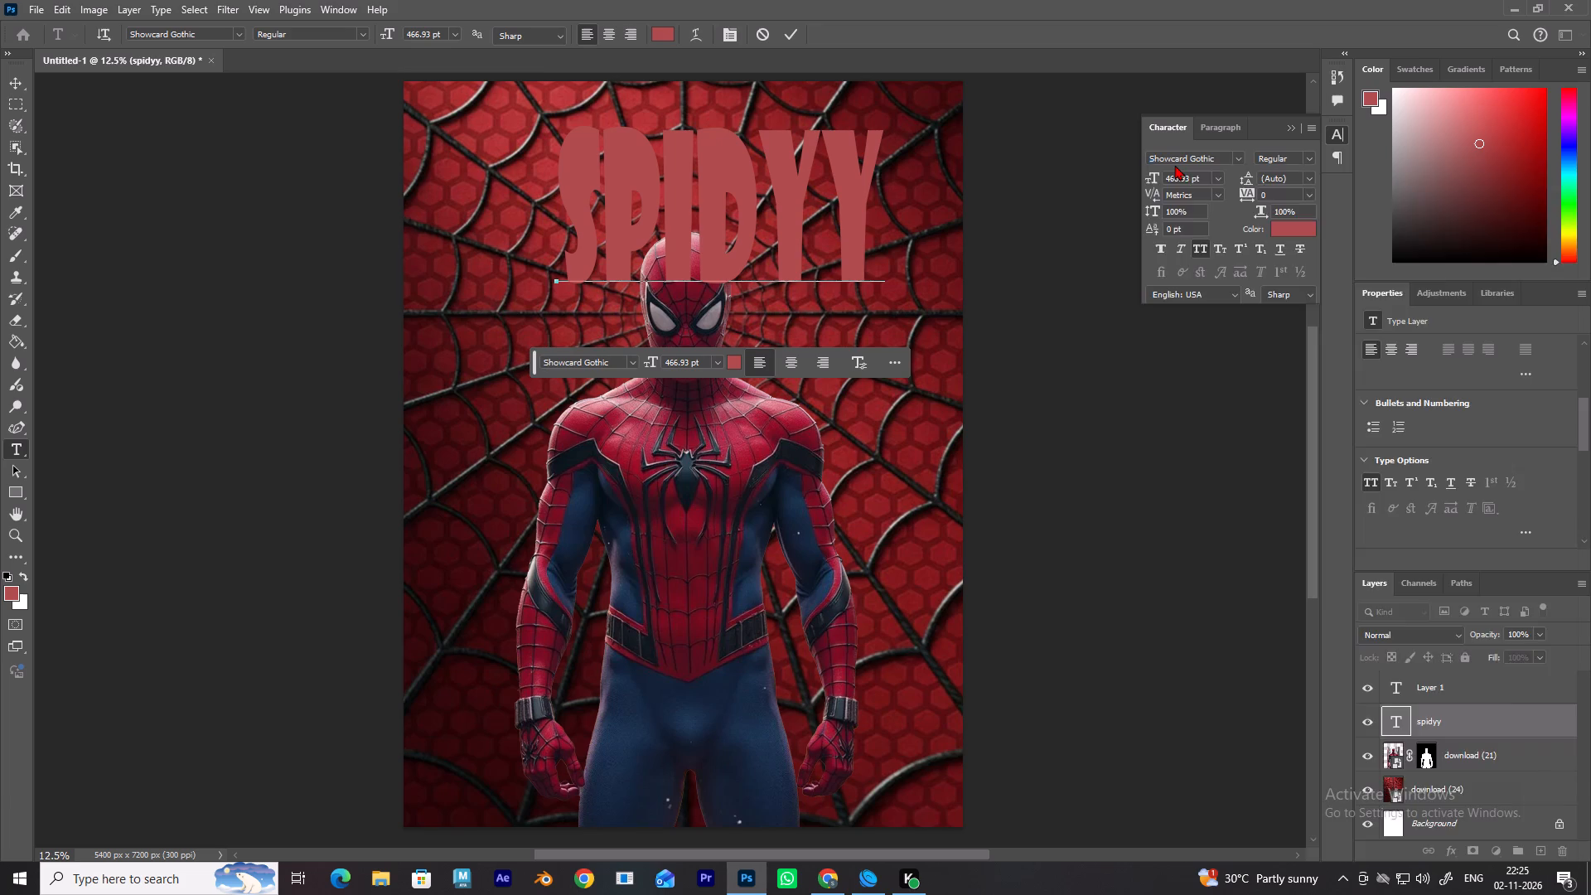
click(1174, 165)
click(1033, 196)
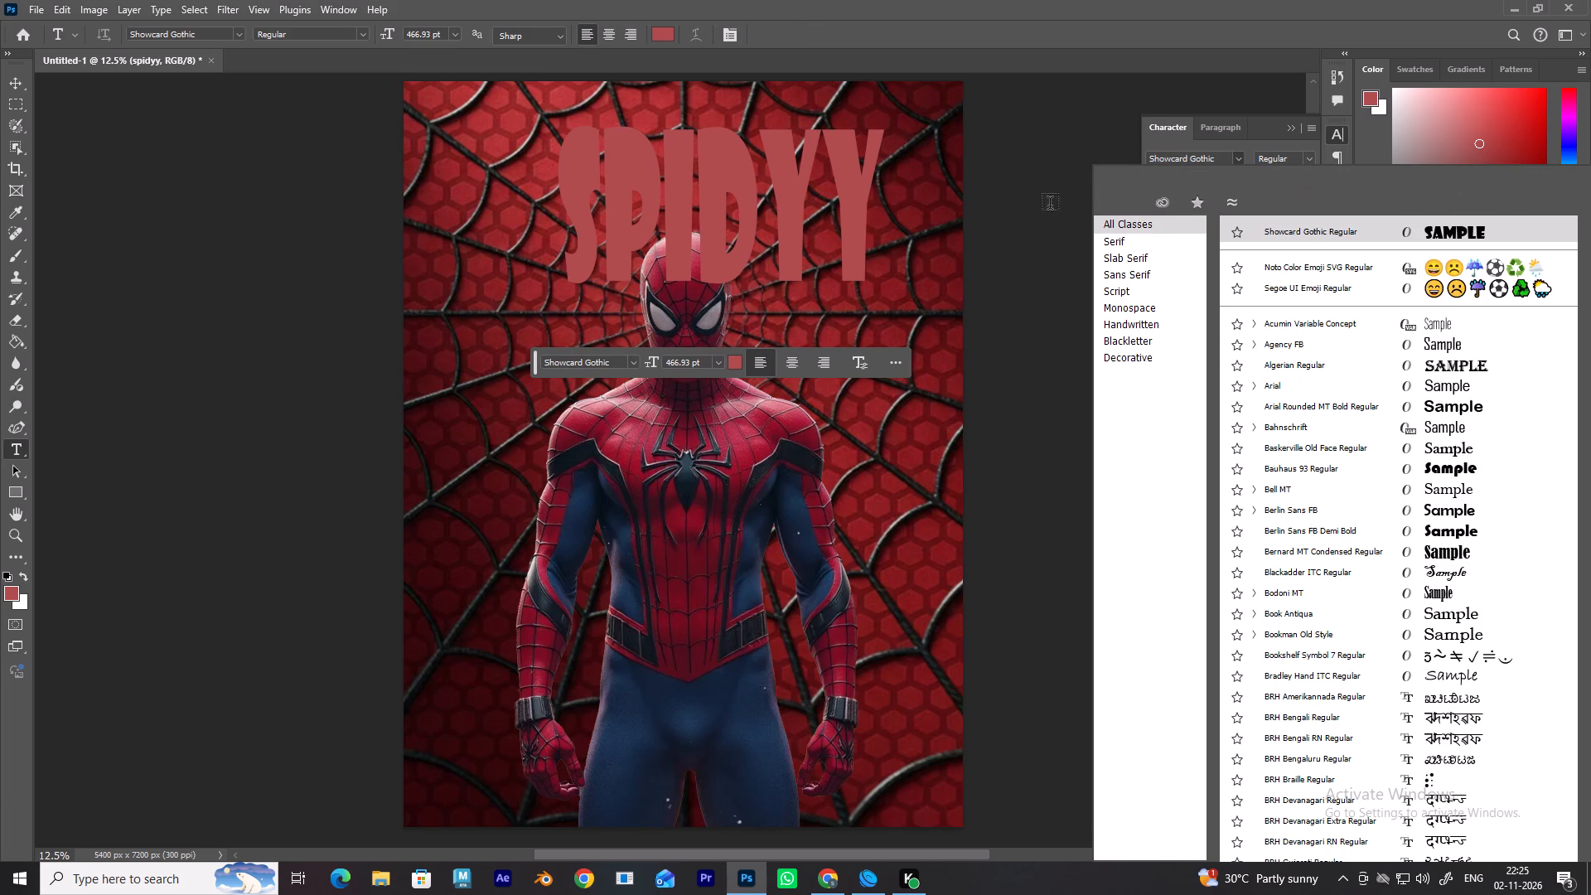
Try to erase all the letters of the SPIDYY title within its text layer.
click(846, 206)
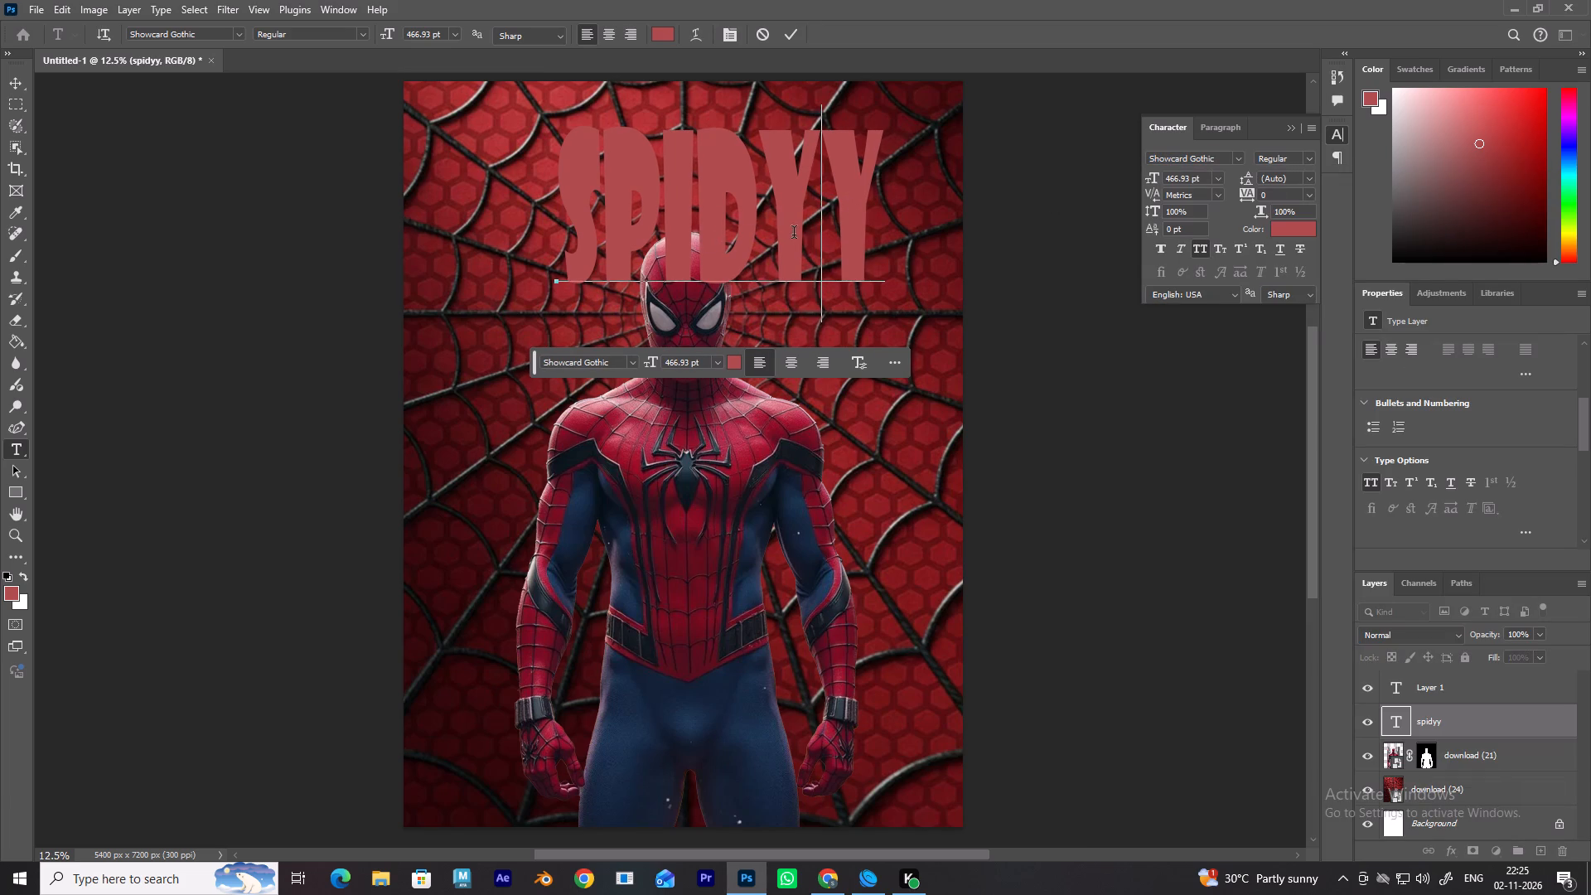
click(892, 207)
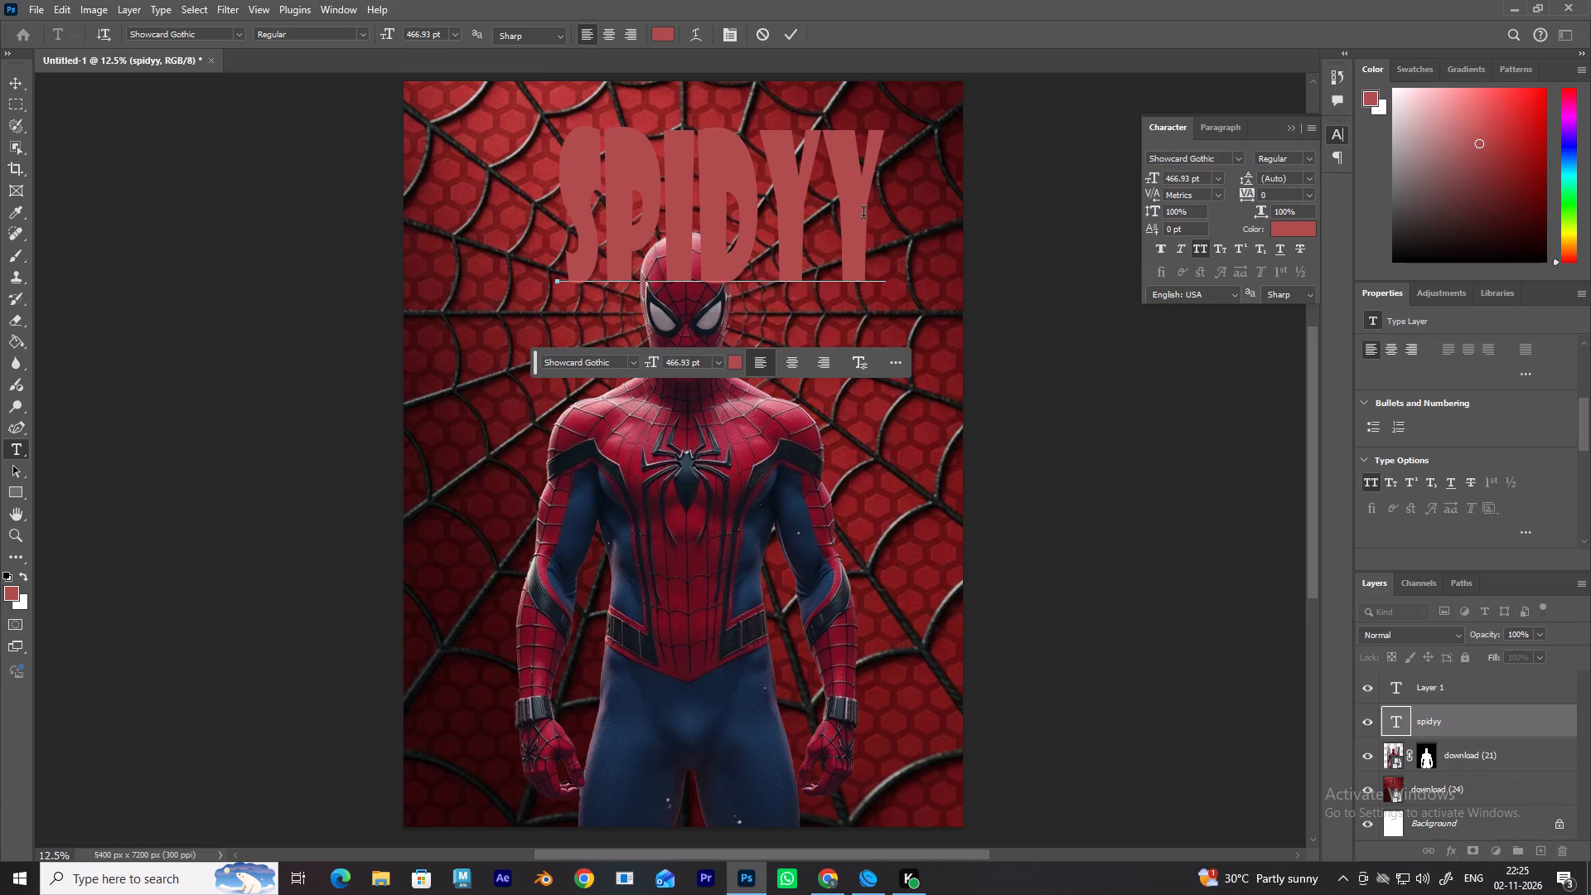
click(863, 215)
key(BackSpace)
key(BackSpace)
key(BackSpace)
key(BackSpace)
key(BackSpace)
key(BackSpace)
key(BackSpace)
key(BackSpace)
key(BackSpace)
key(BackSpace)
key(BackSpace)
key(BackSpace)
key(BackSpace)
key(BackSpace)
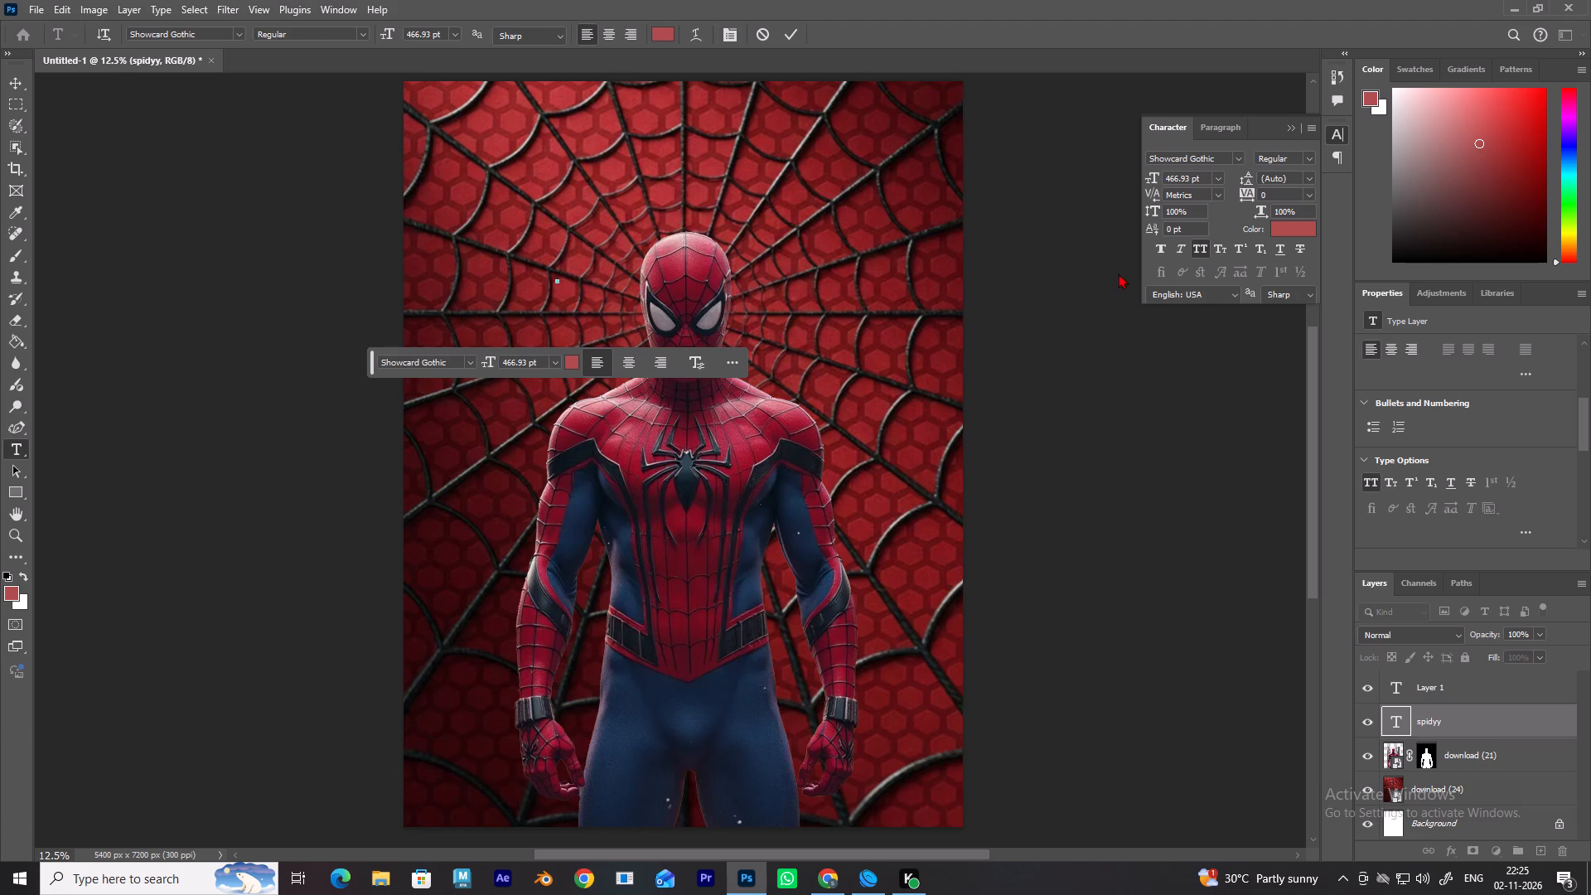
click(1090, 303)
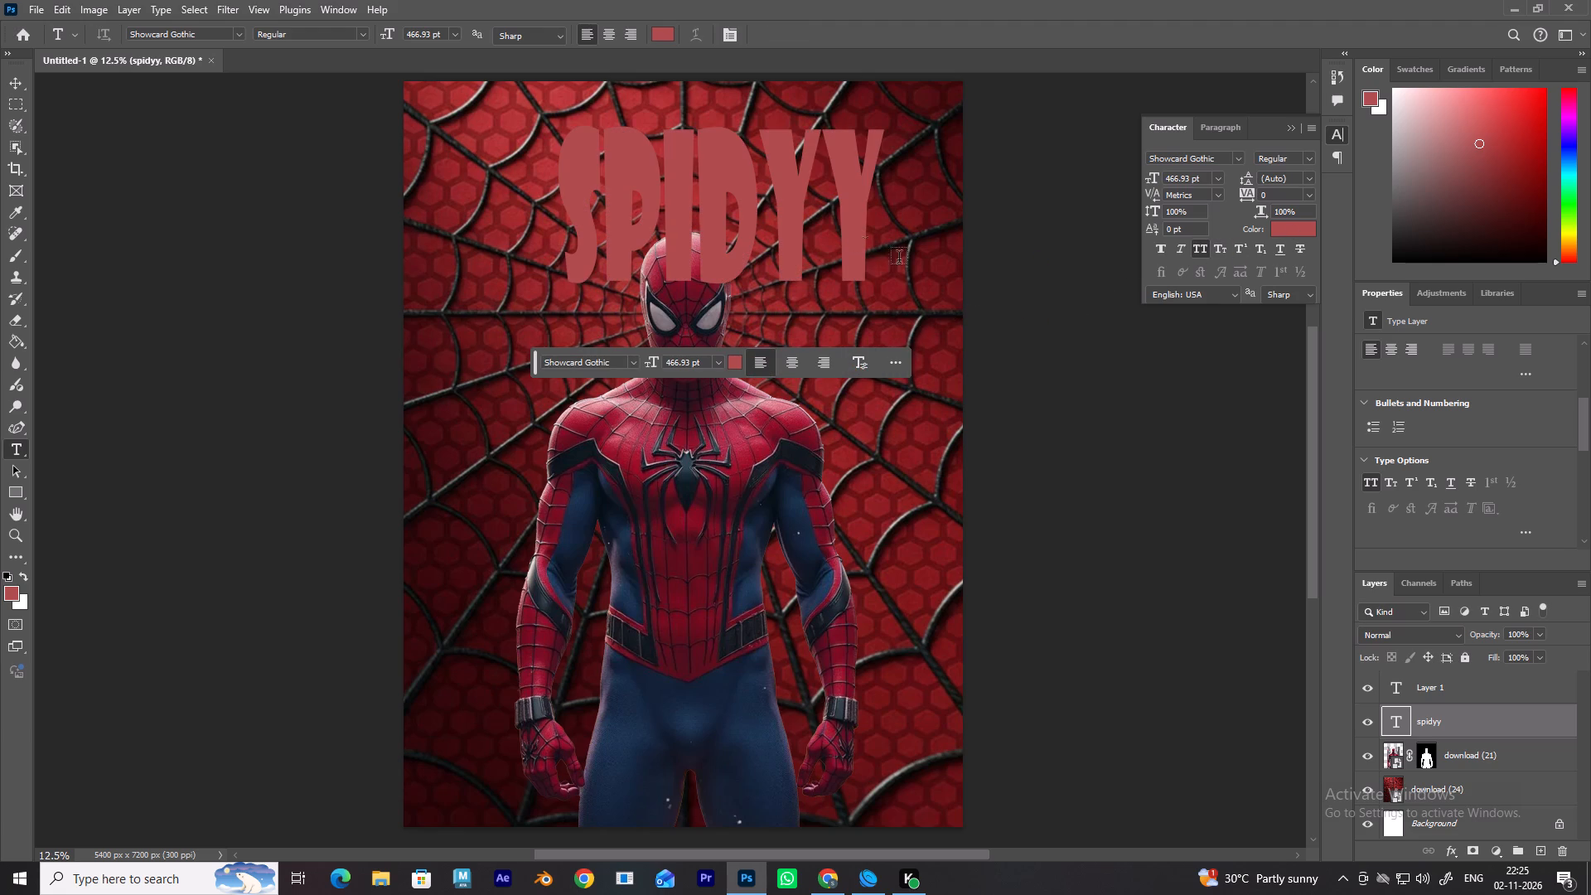
Delete the spidyy text layer from the poster.
click(1567, 848)
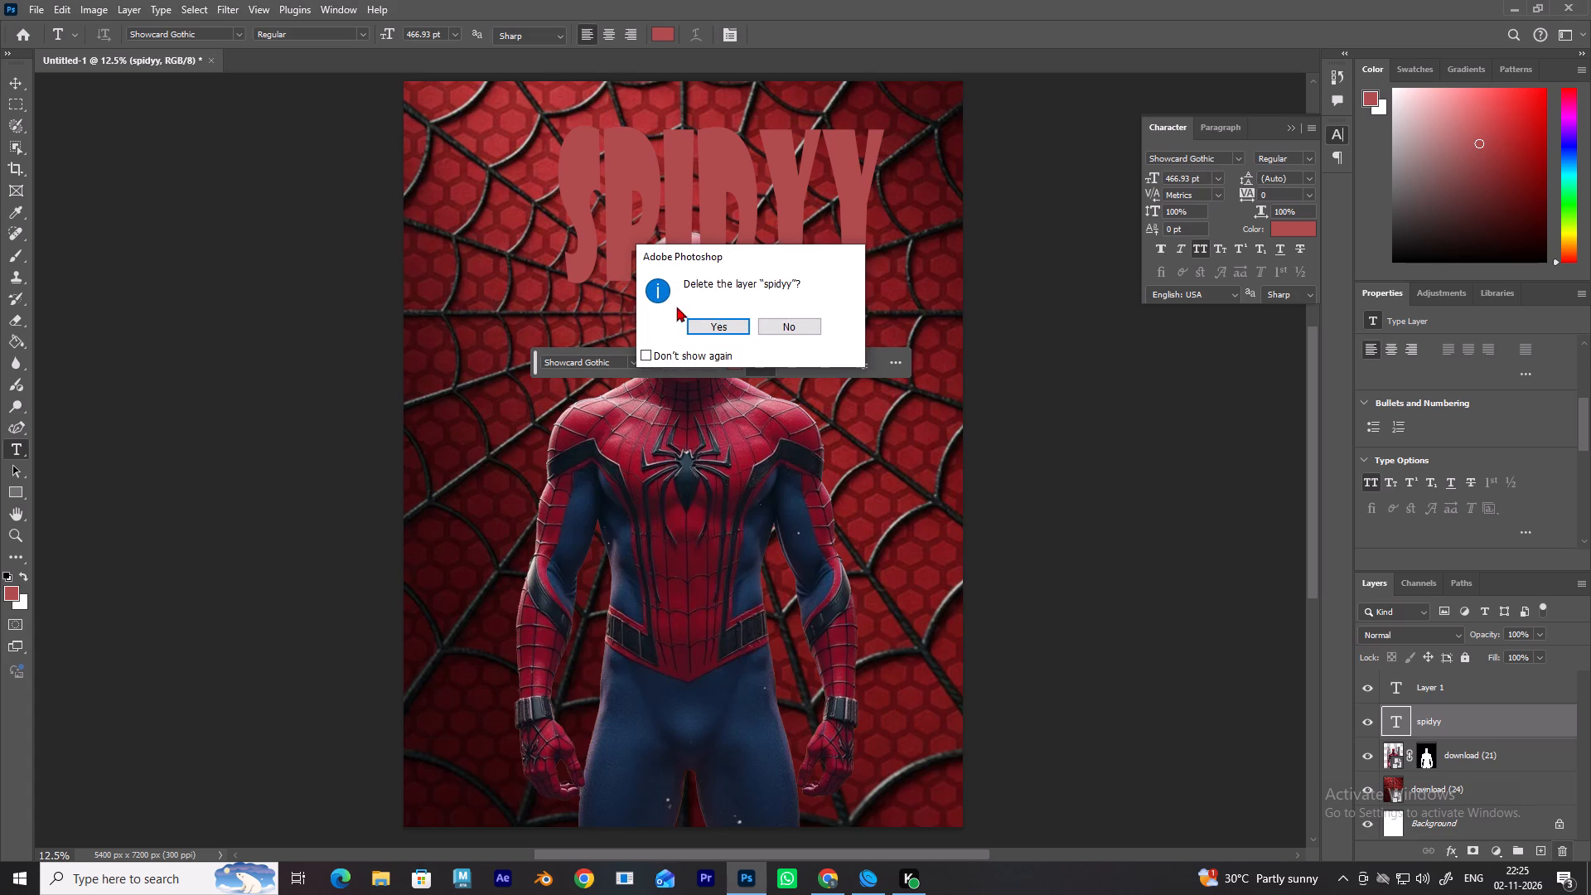
click(722, 317)
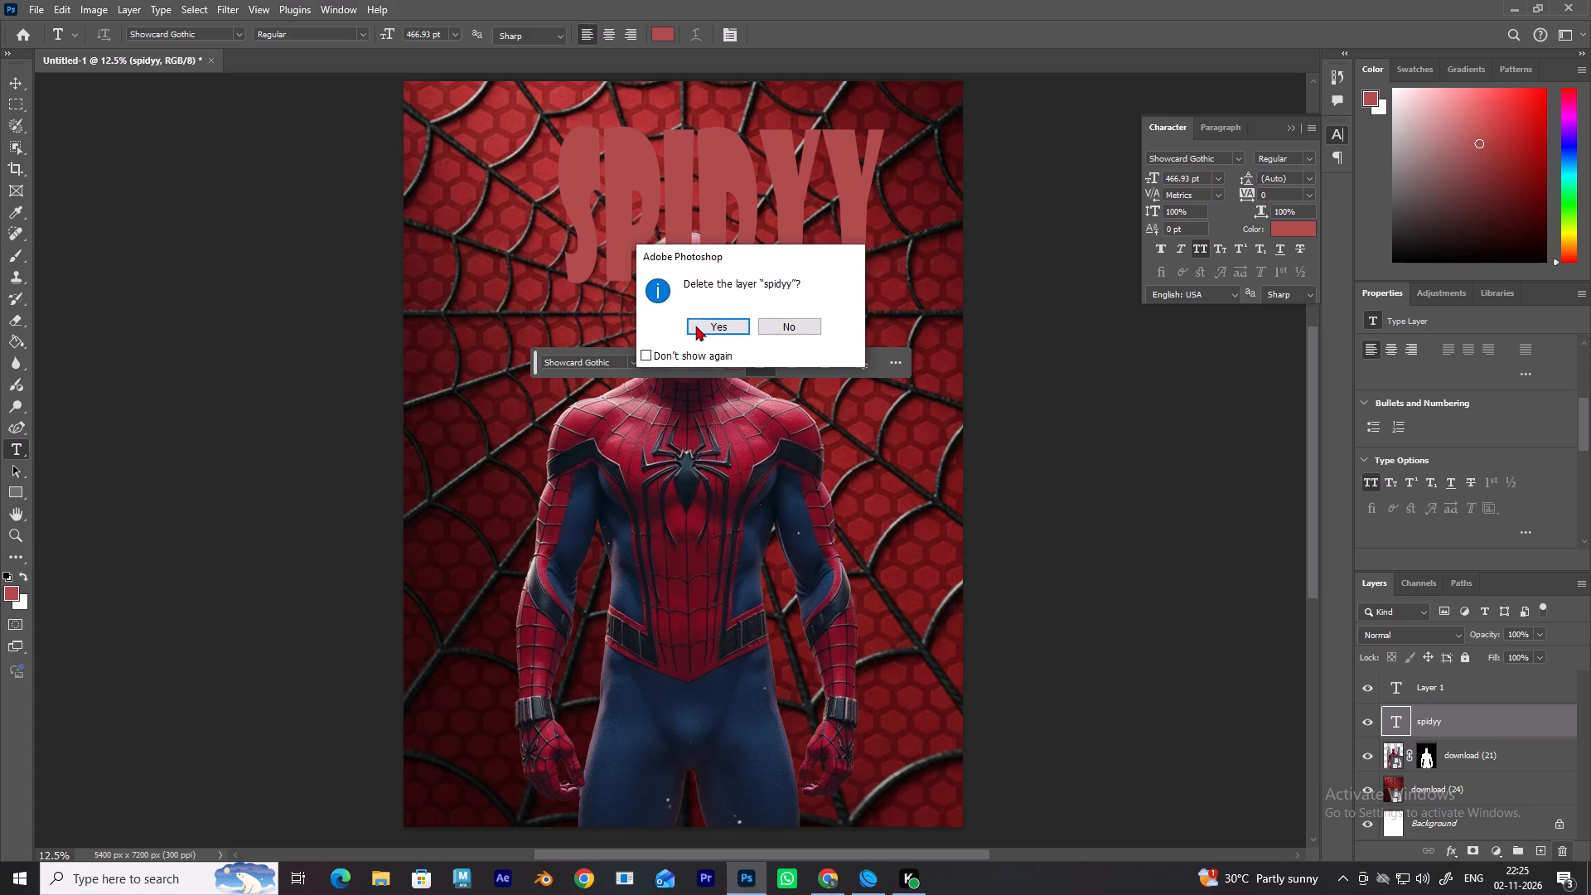
click(695, 326)
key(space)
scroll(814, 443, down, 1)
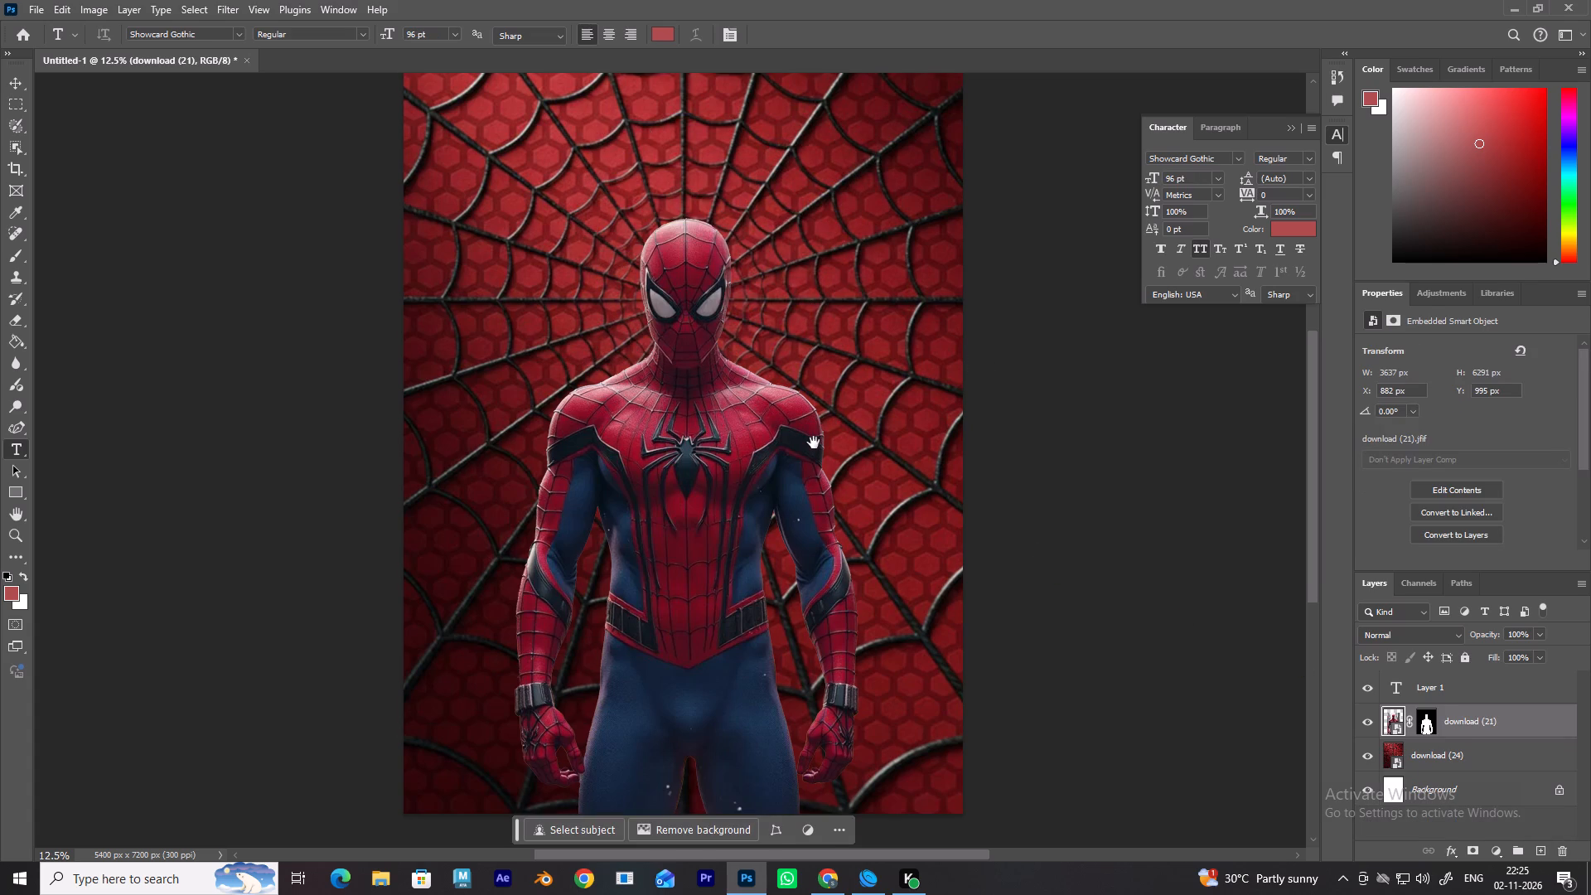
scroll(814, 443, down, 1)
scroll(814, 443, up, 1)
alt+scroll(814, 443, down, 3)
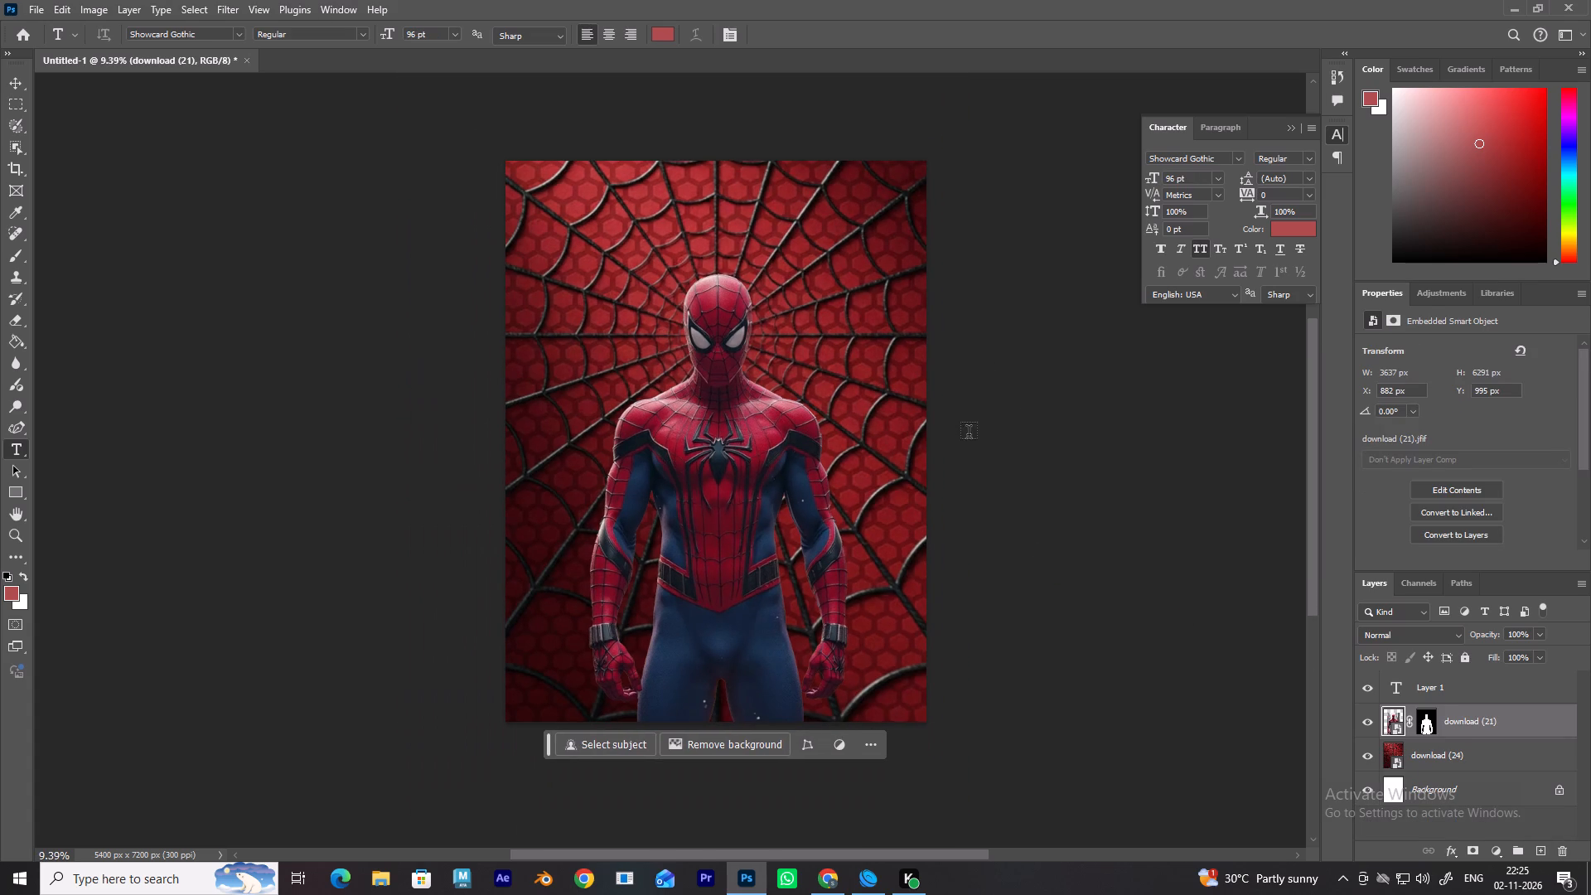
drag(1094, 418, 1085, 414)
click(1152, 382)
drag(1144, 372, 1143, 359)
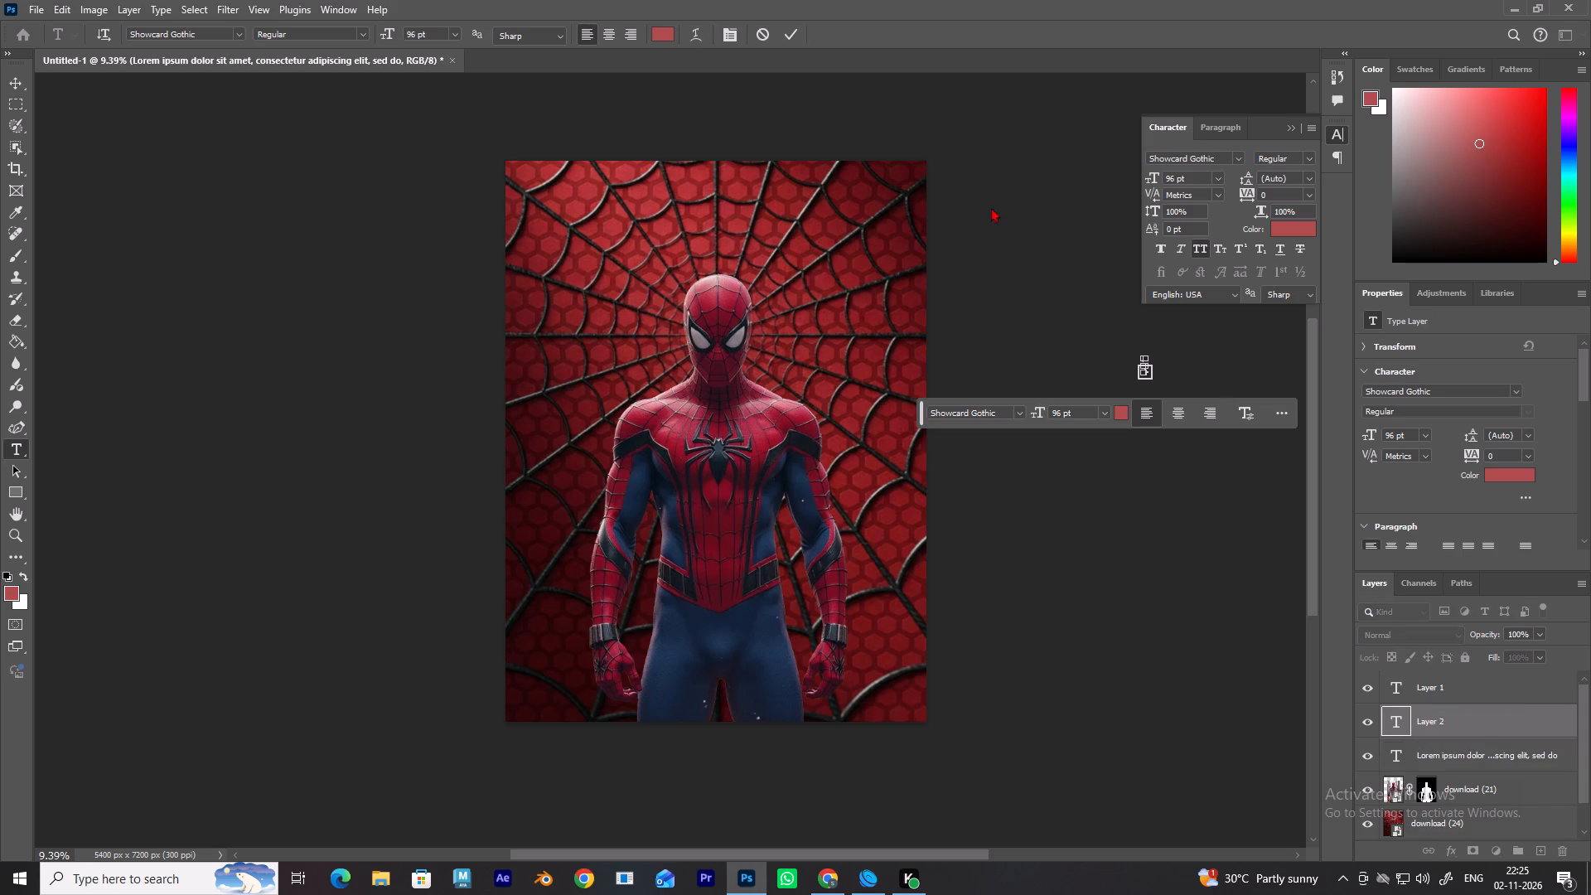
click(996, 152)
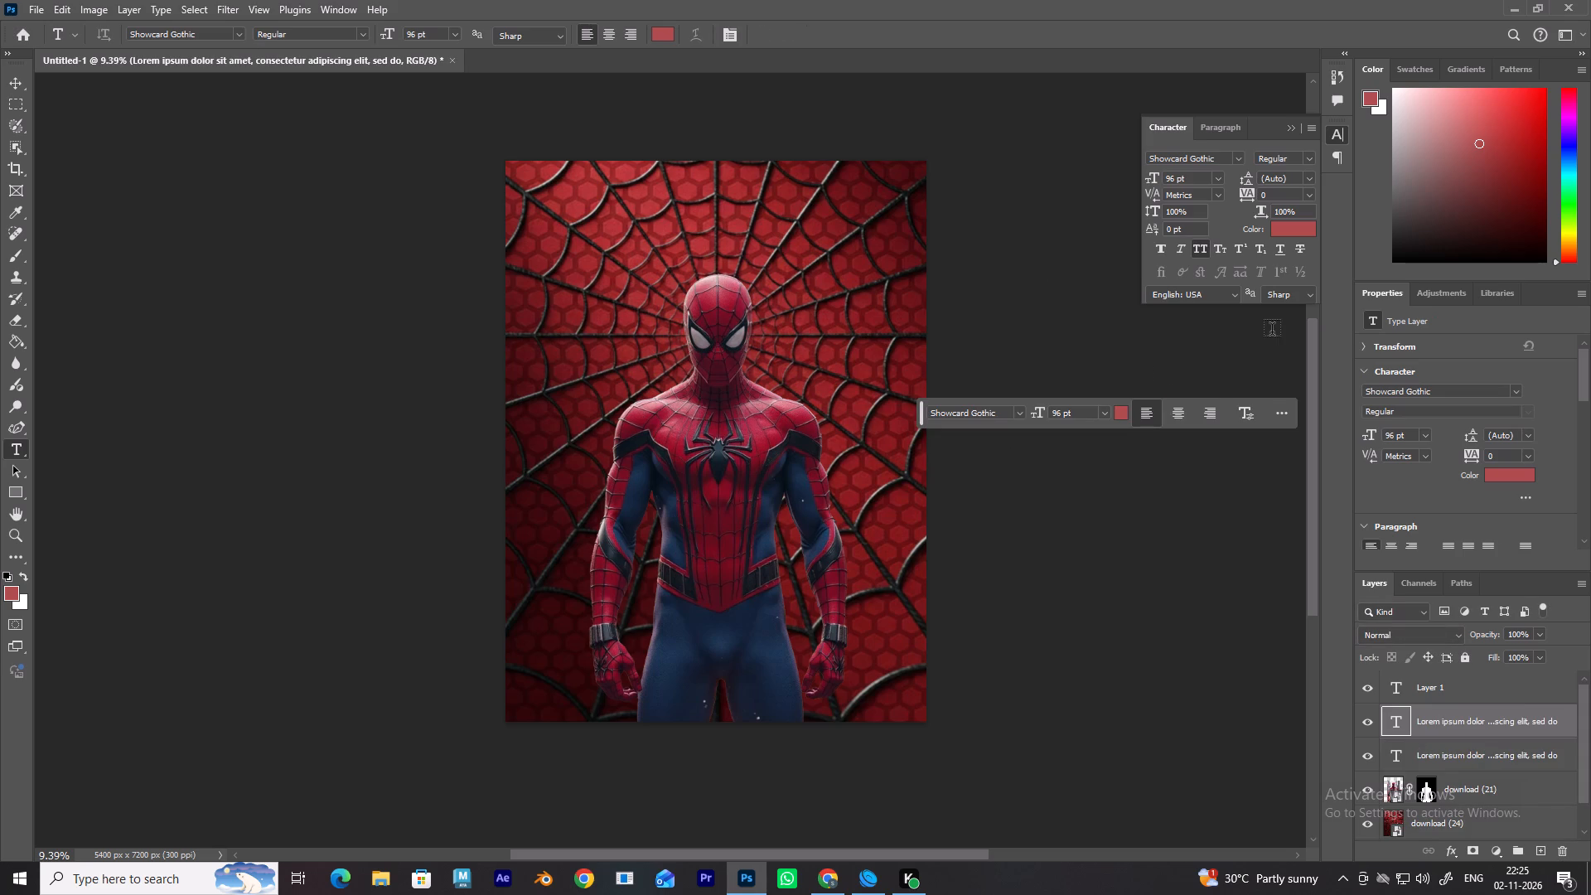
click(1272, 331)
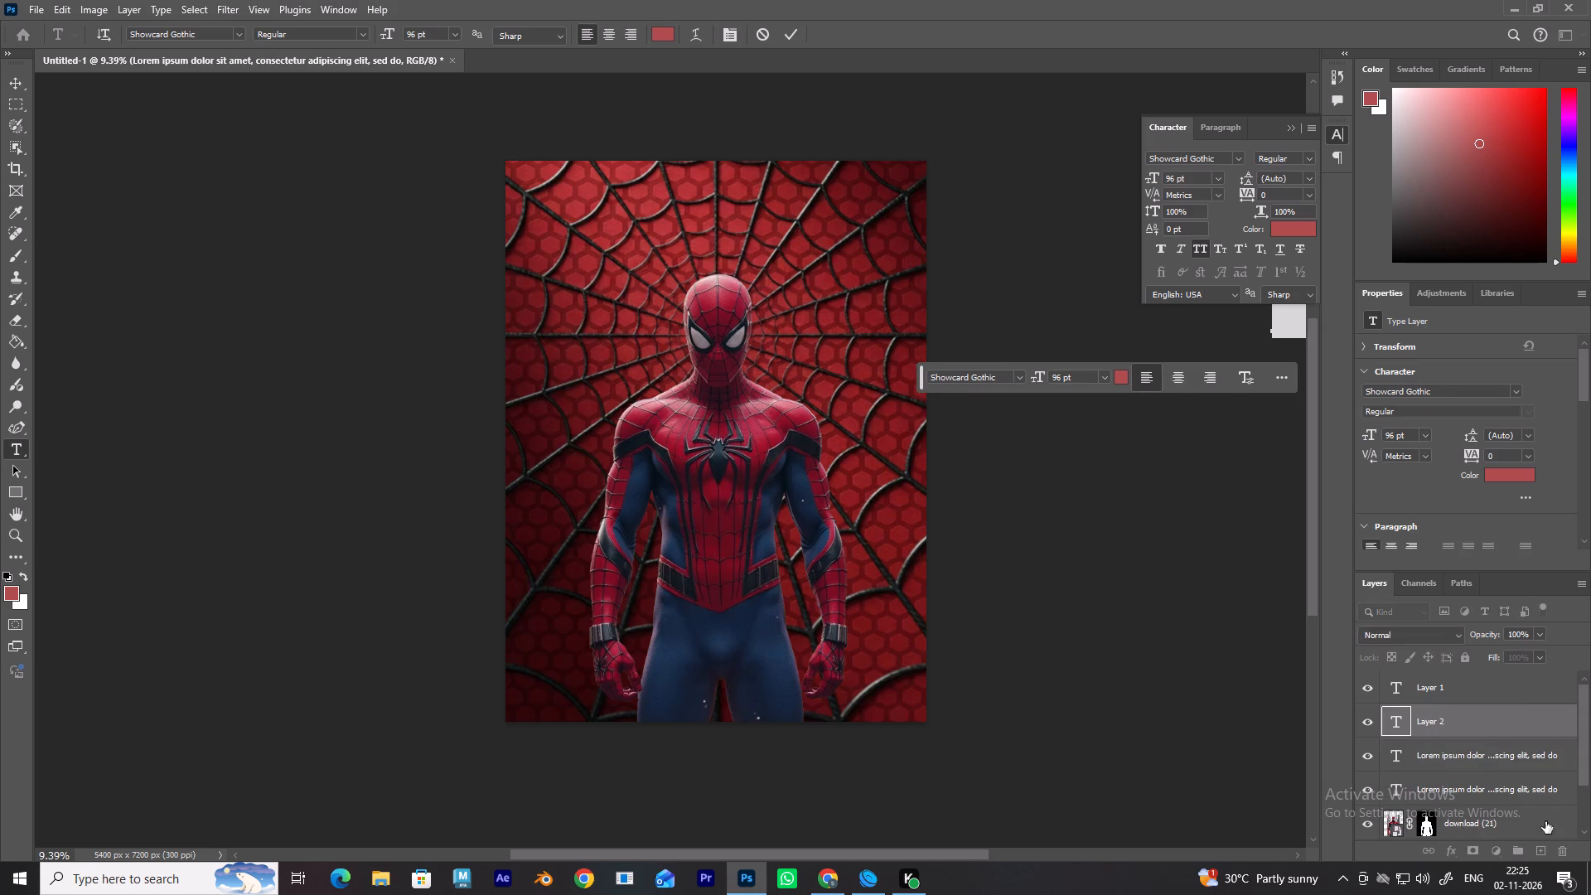
Delete the three stray Lorem Ipsum placeholder text layers and the empty Layer 1 text layer.
click(1497, 748)
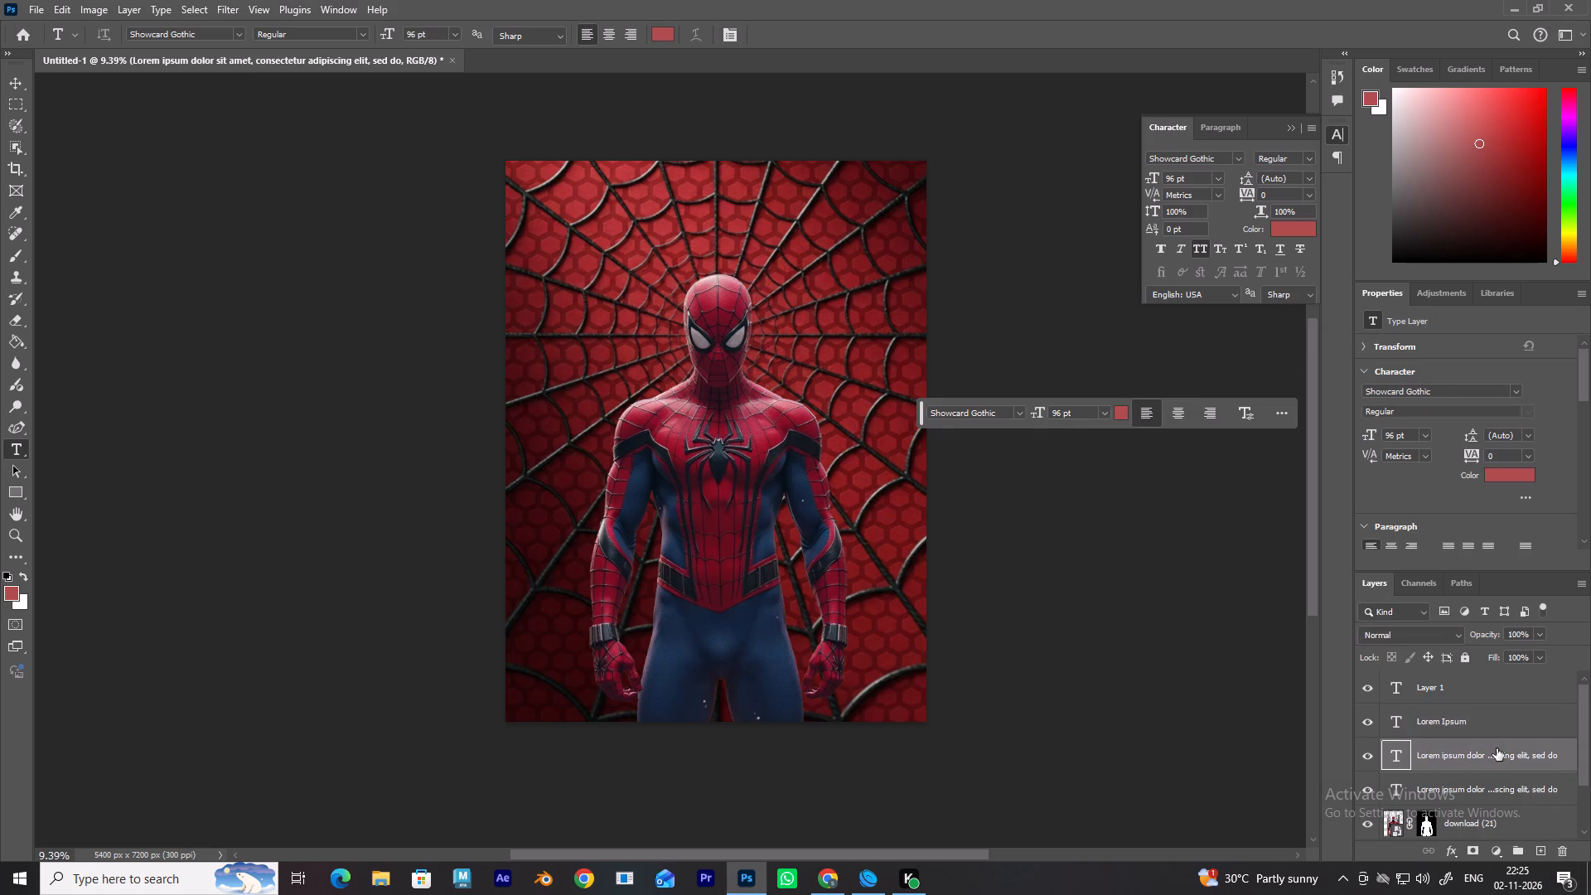
scroll(1497, 748, down, 1)
click(1492, 753)
right_click(1492, 753)
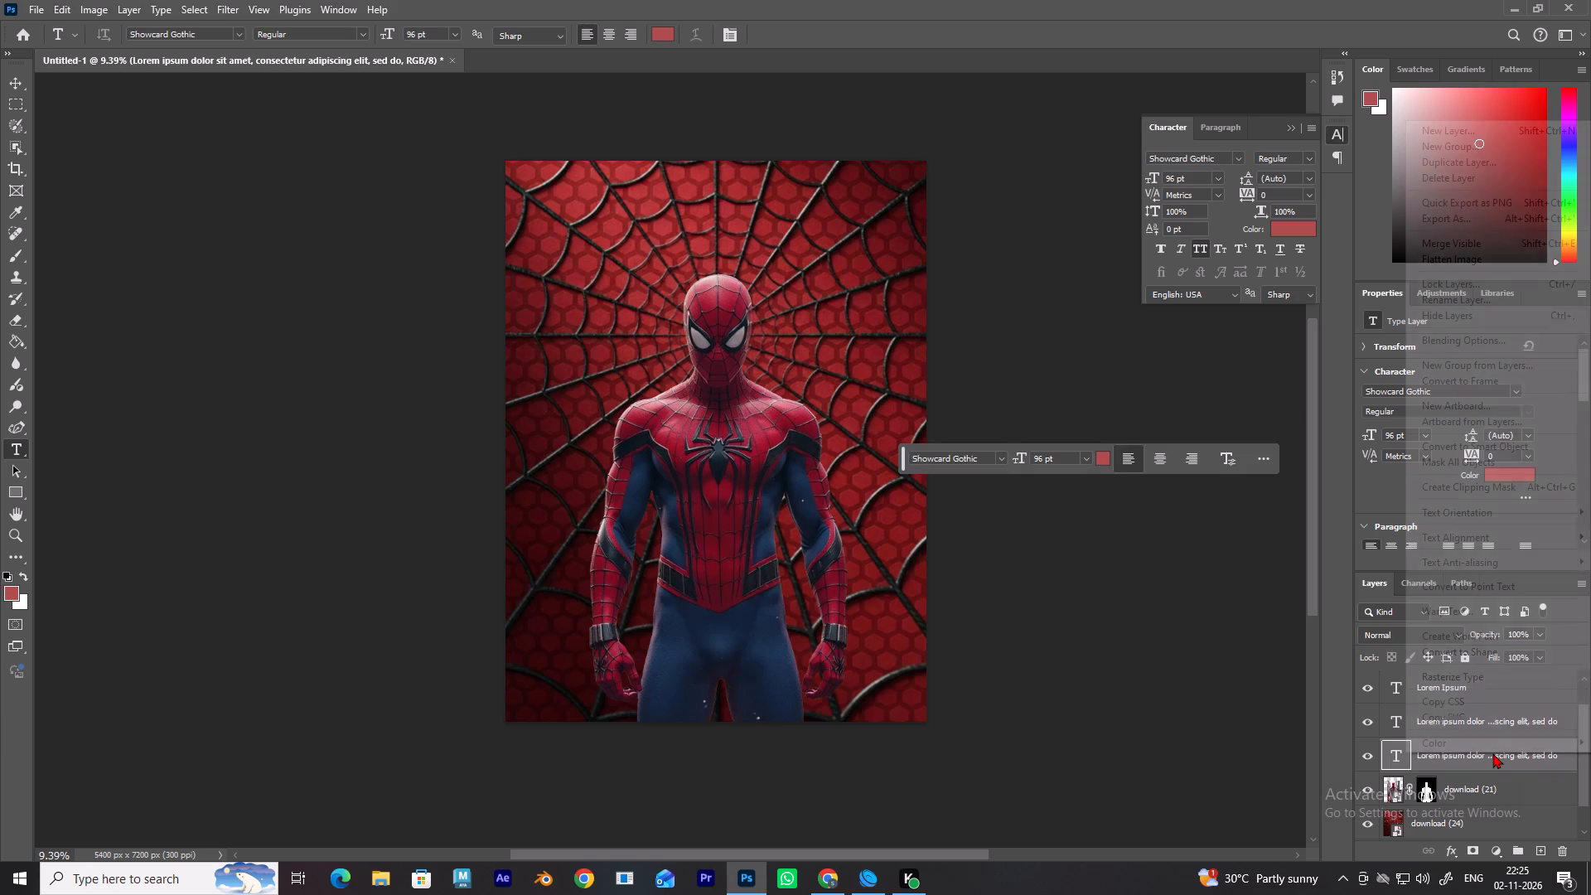
click(1492, 753)
key(Delete)
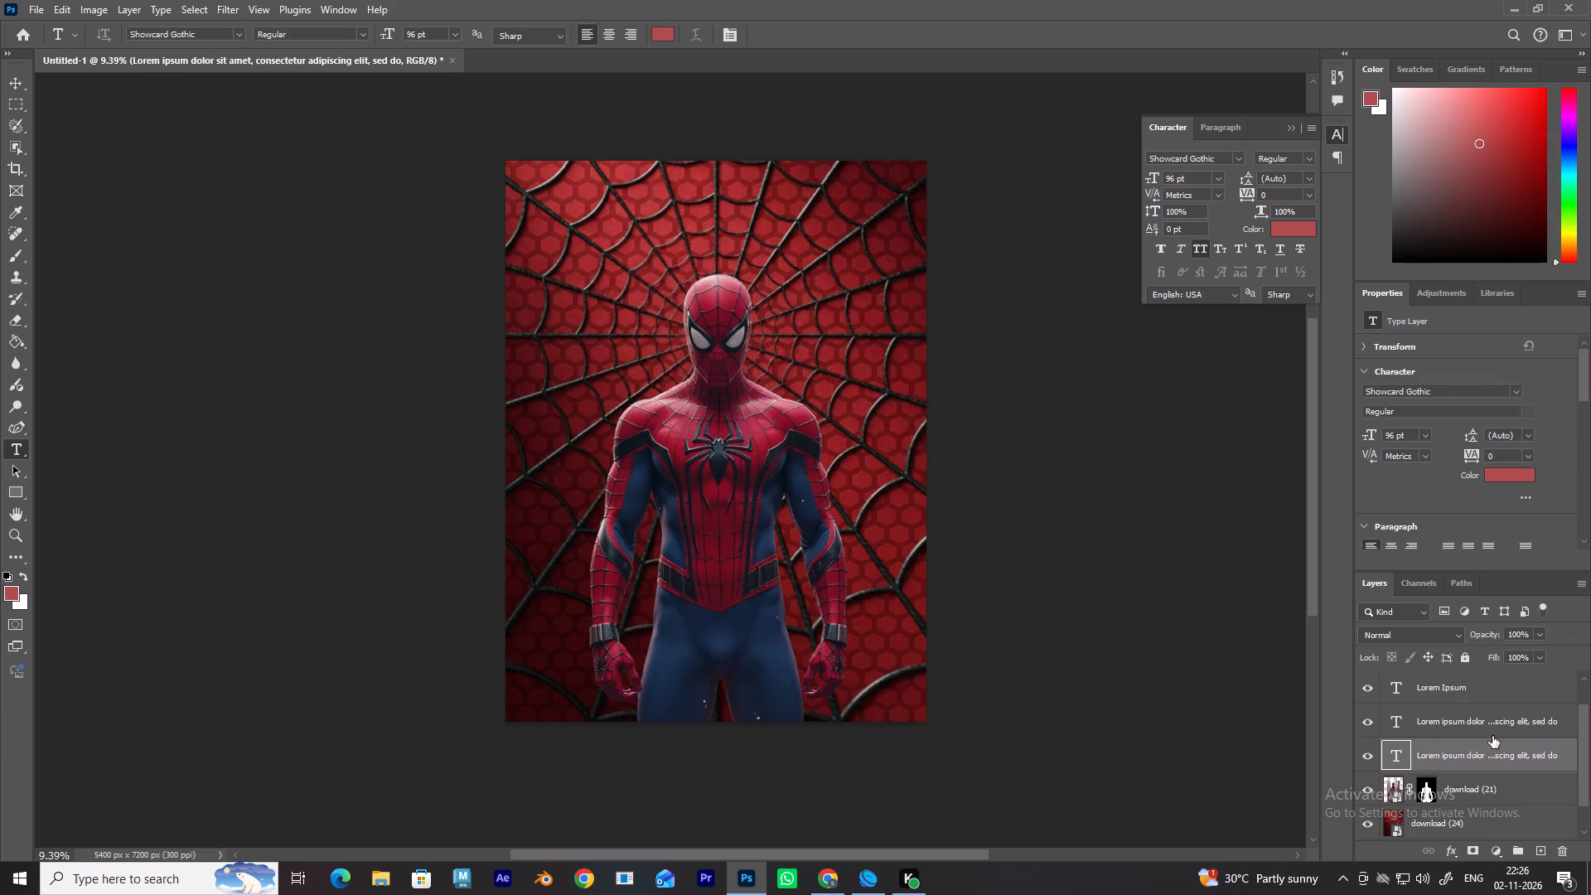
click(1491, 731)
key(Delete)
click(1486, 707)
key(Delete)
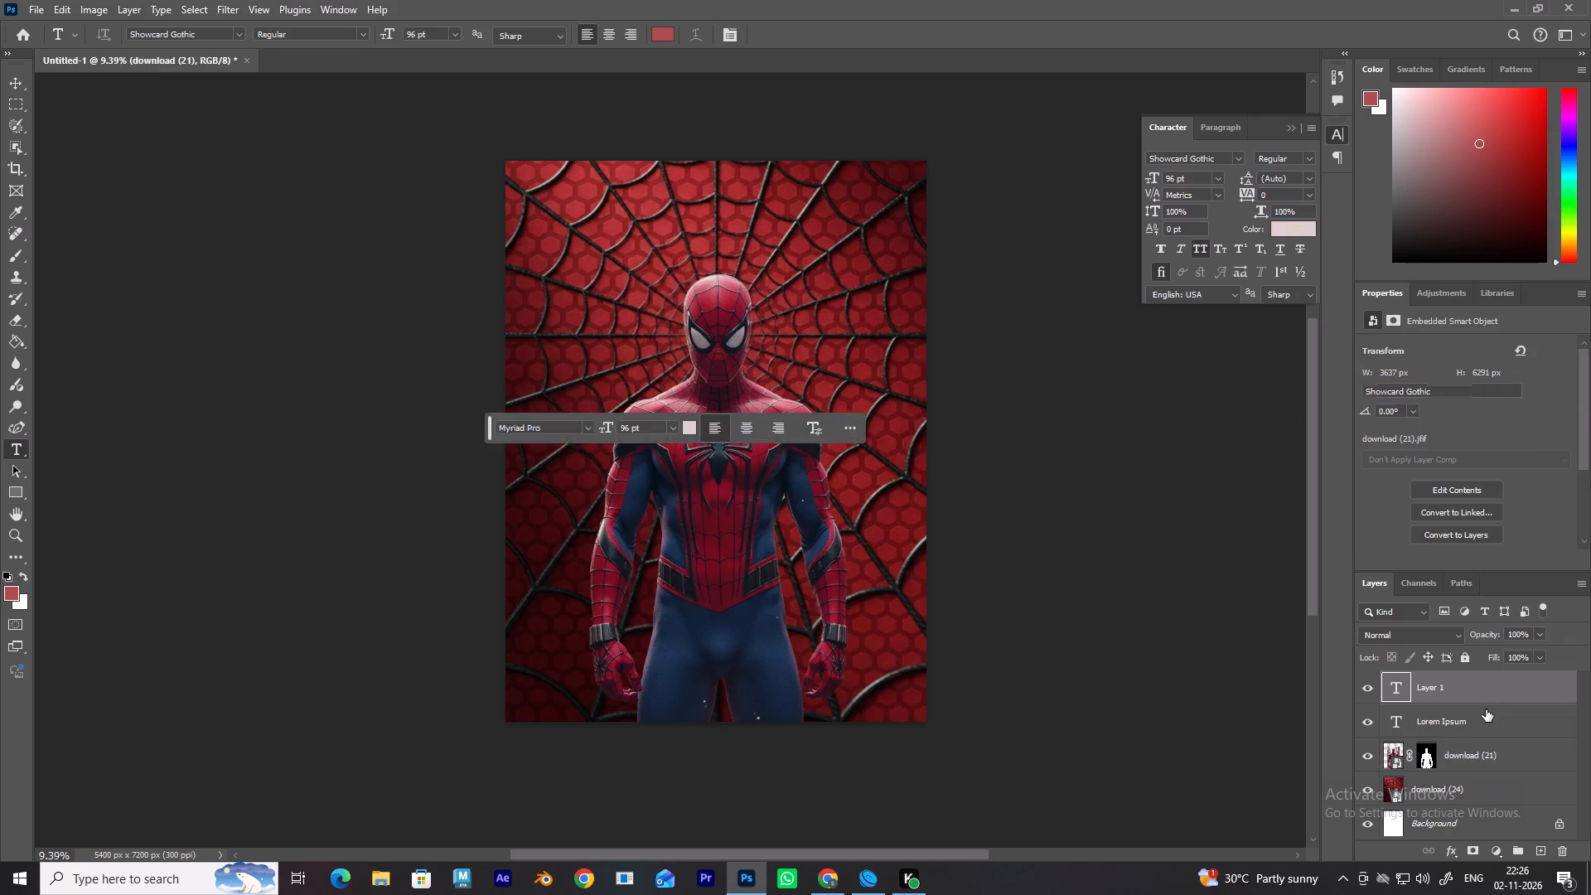
key(Delete)
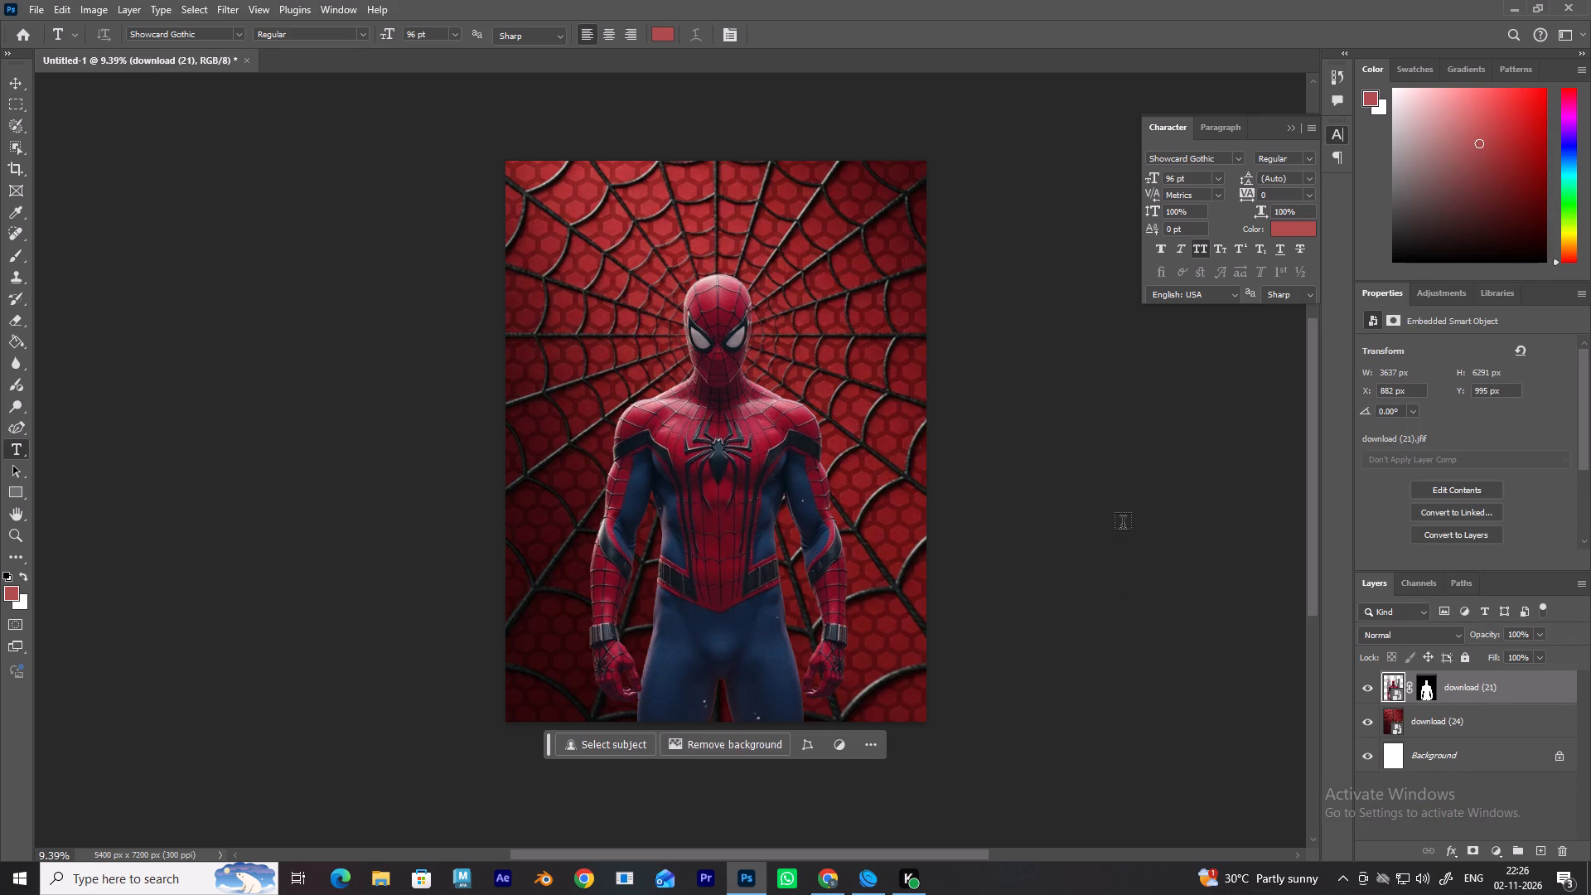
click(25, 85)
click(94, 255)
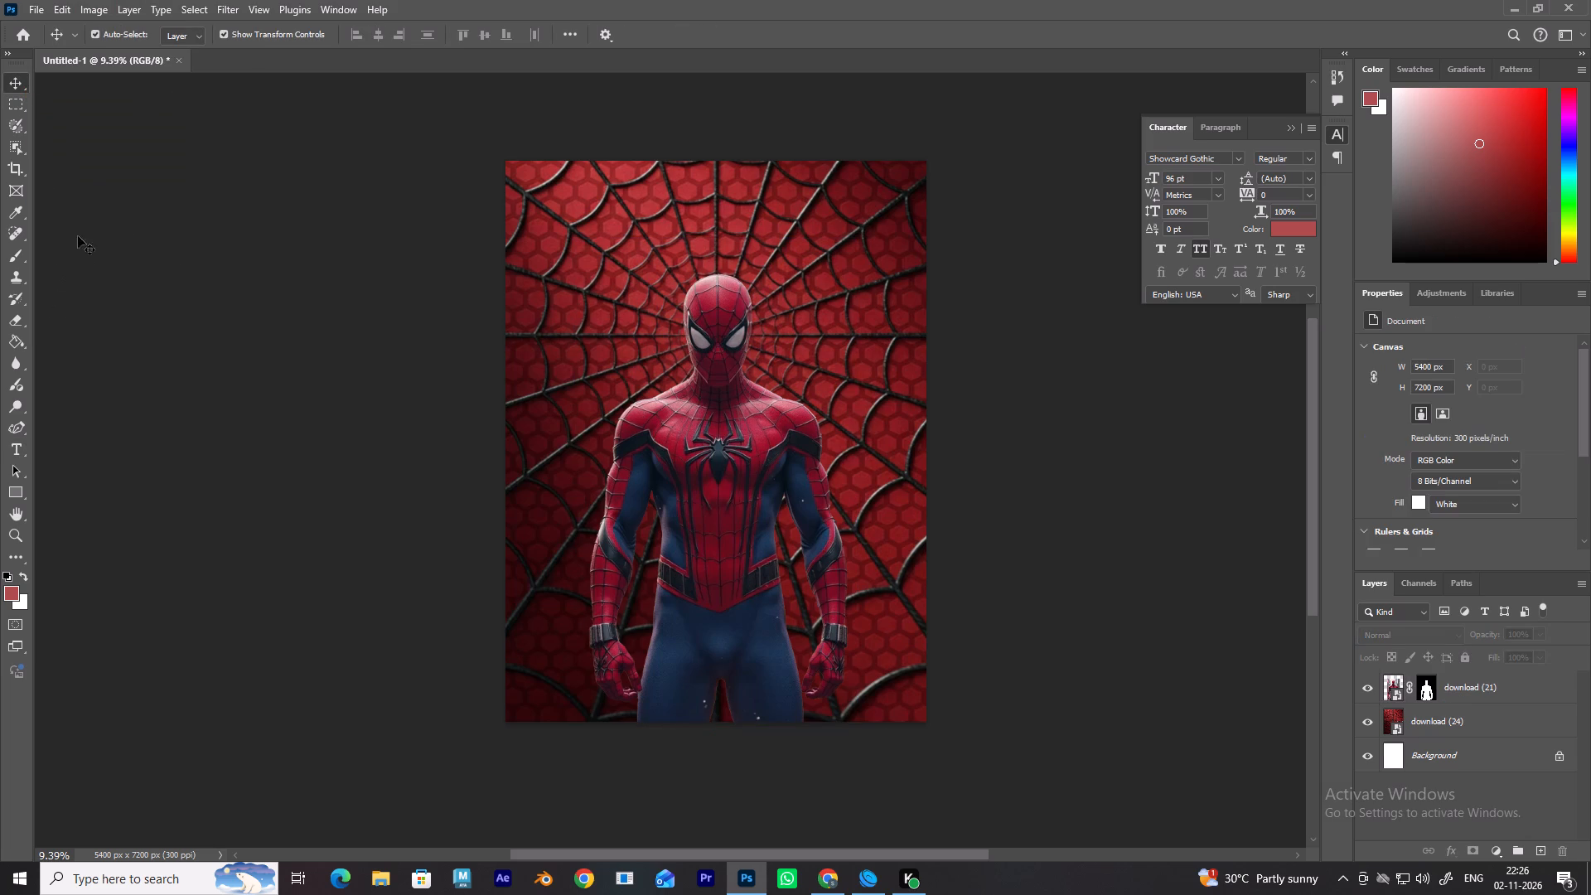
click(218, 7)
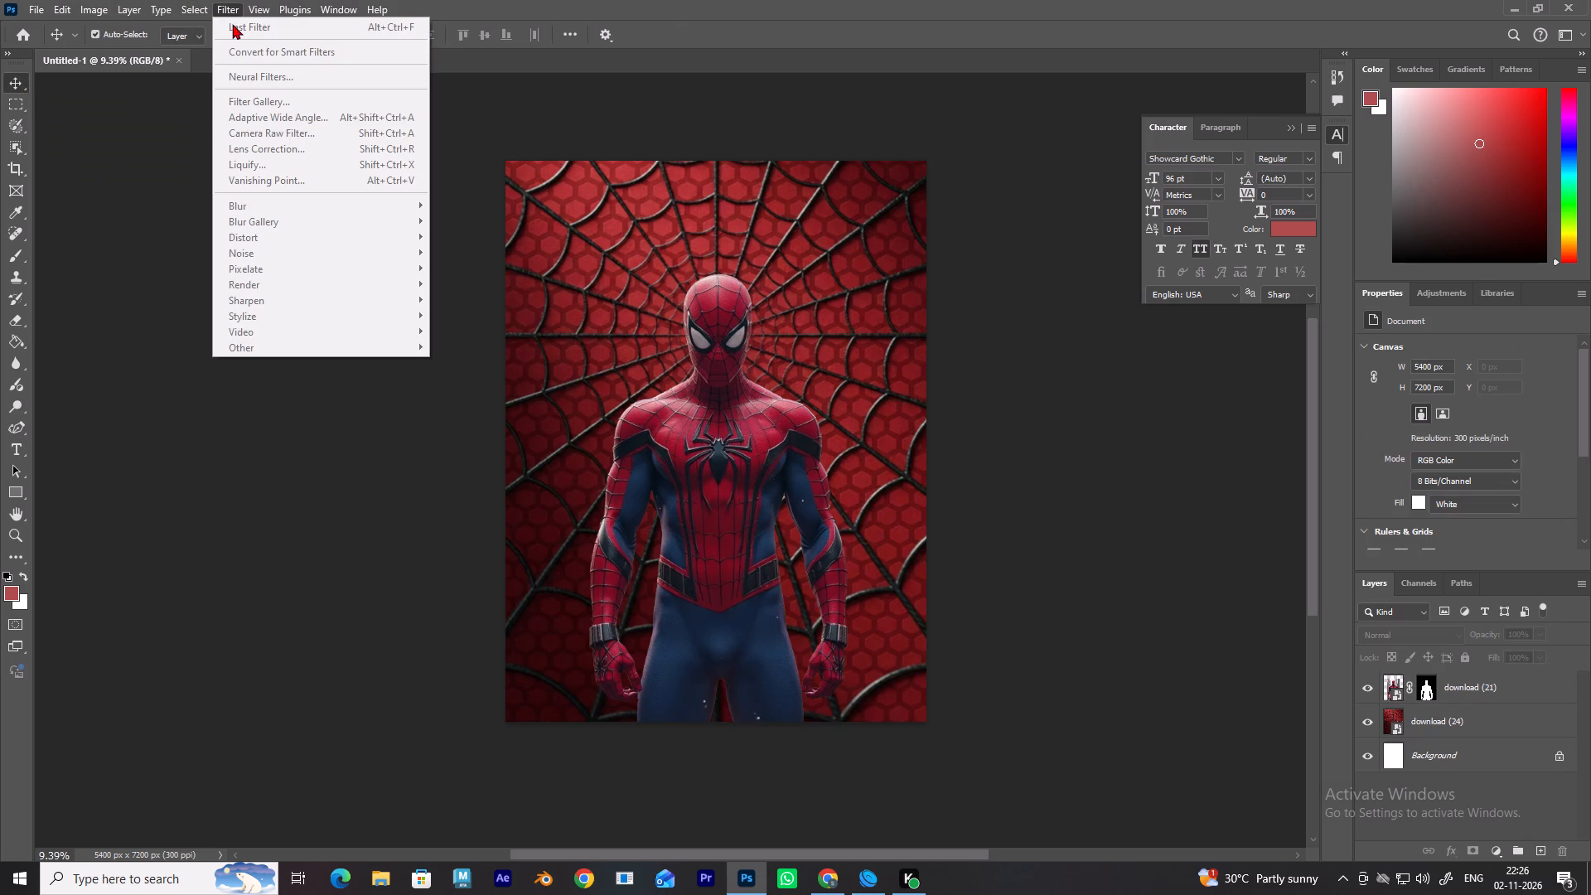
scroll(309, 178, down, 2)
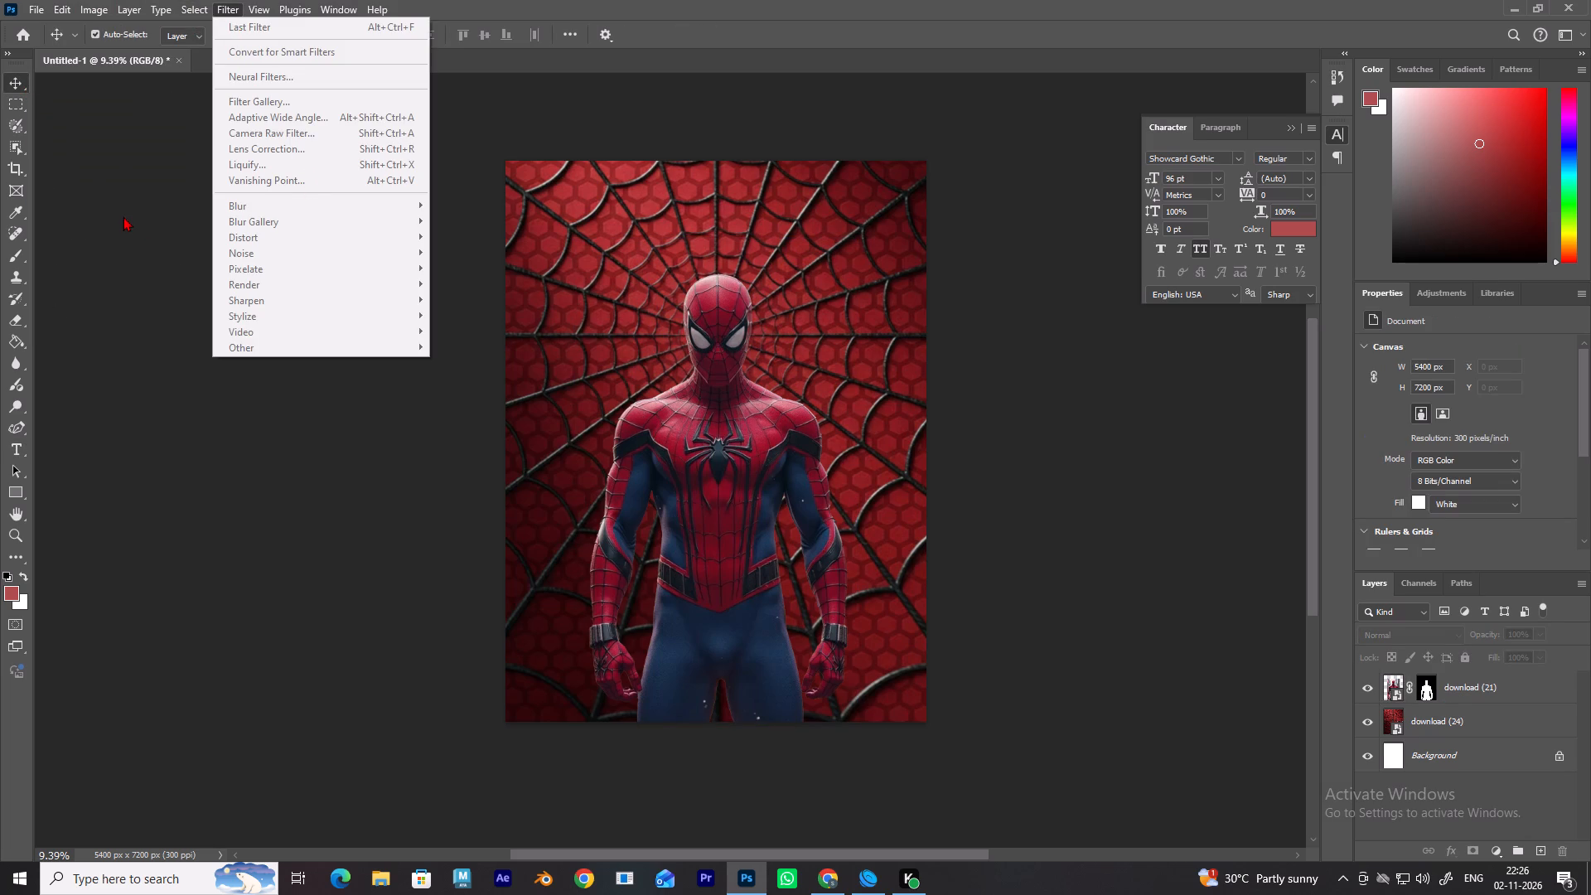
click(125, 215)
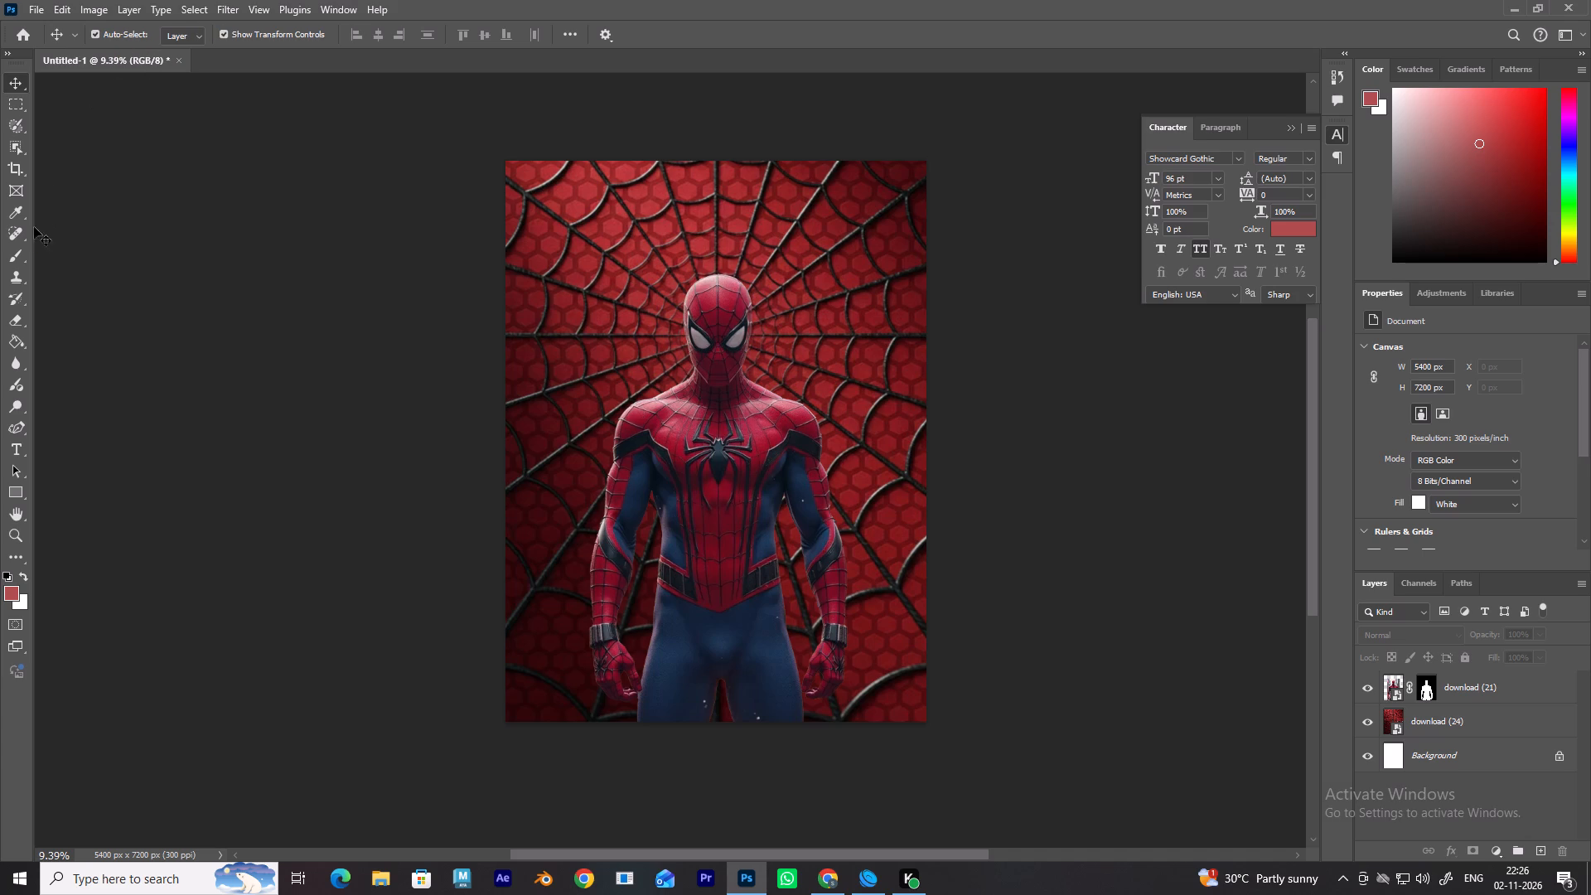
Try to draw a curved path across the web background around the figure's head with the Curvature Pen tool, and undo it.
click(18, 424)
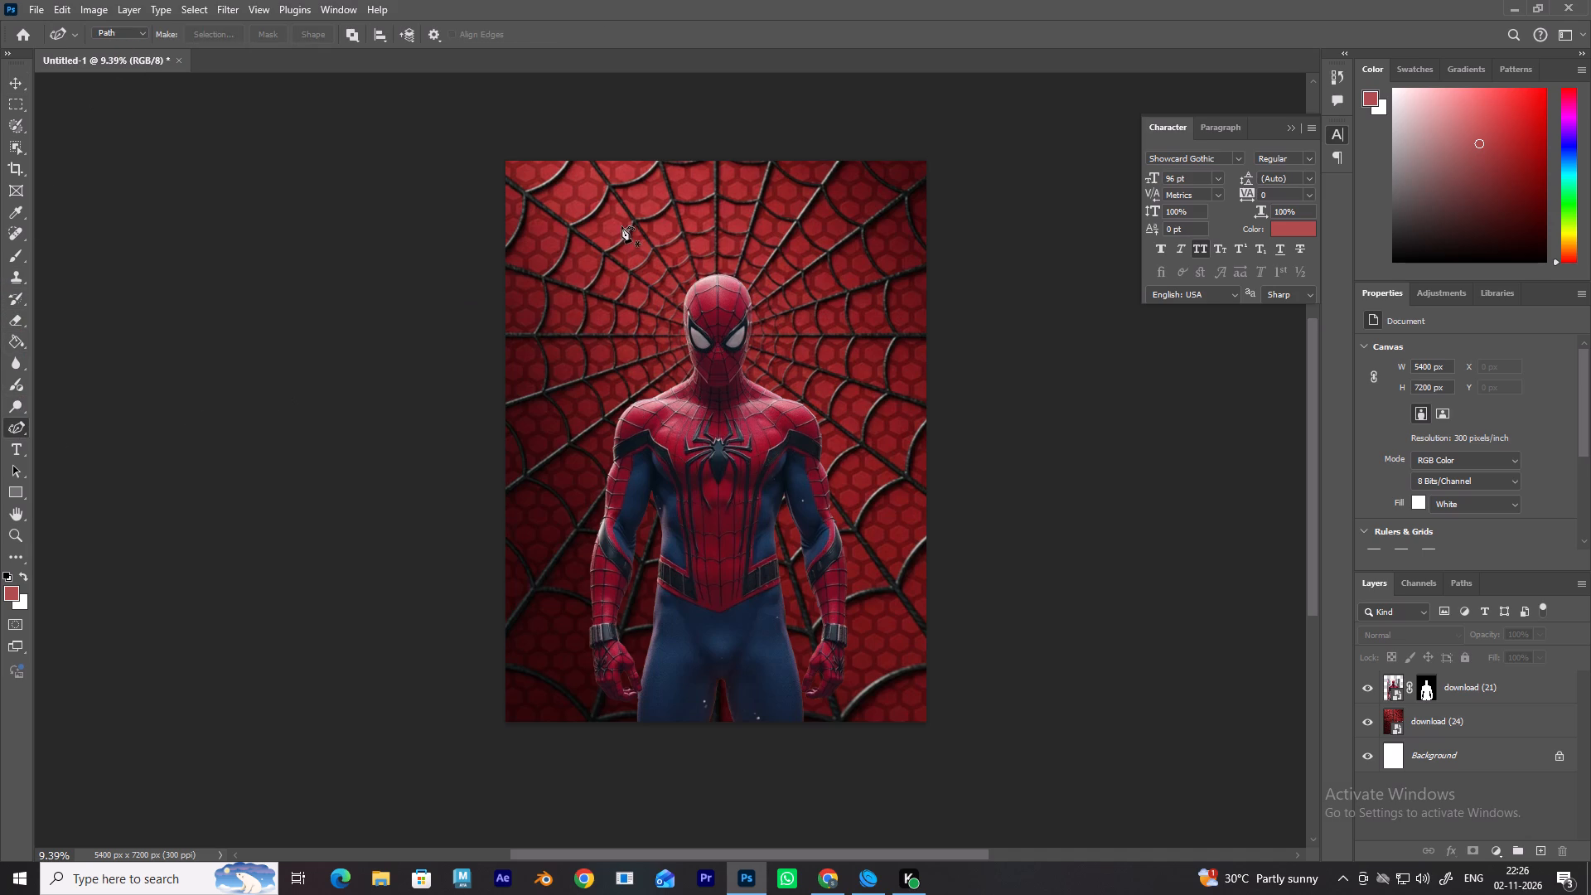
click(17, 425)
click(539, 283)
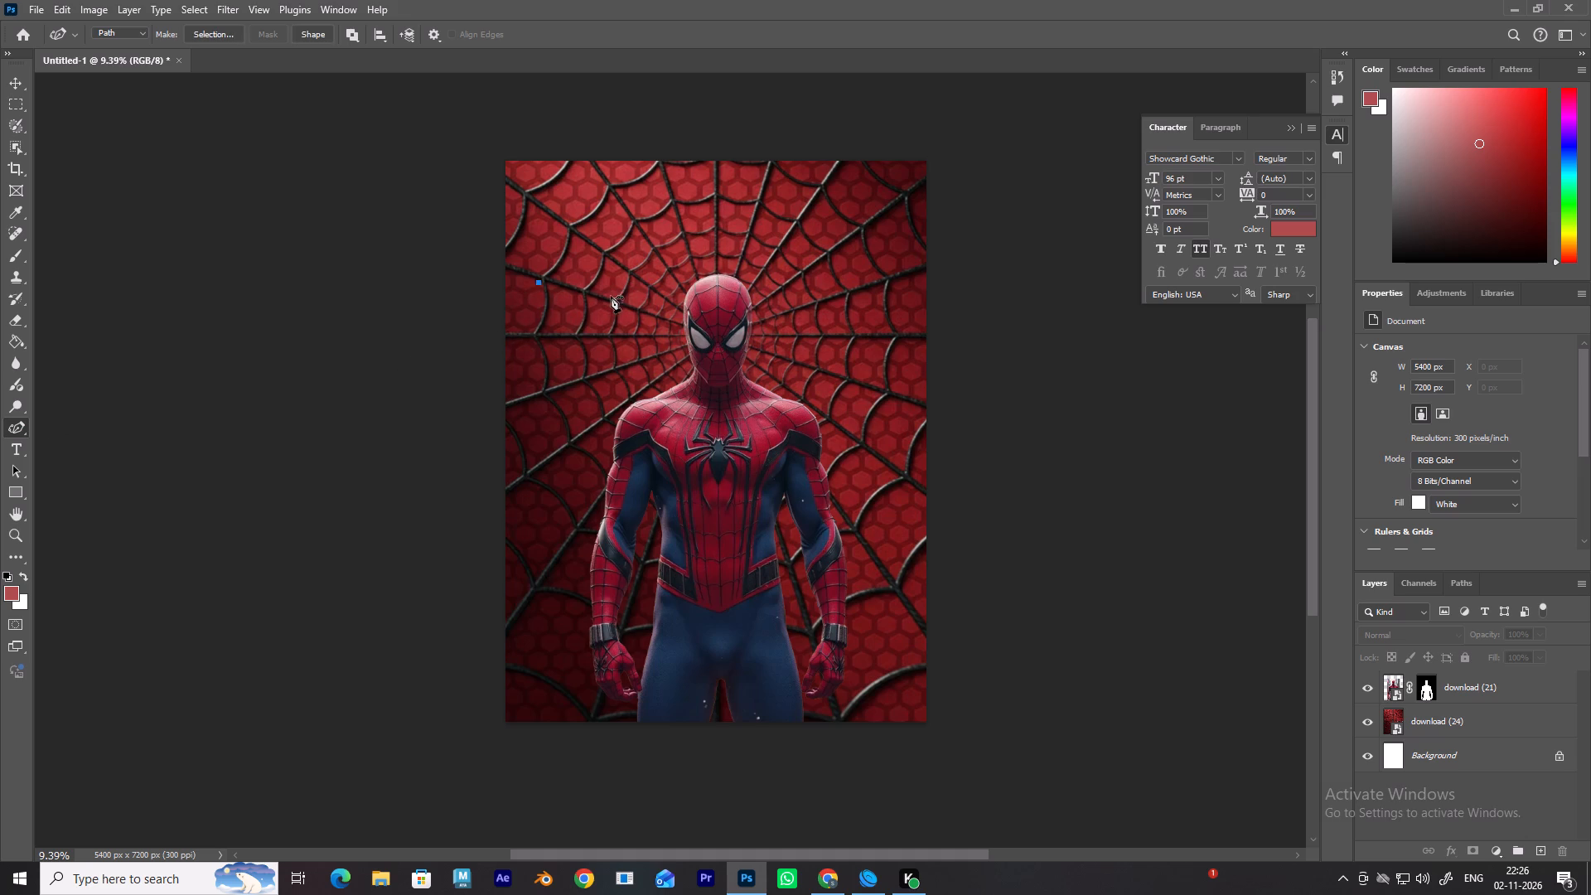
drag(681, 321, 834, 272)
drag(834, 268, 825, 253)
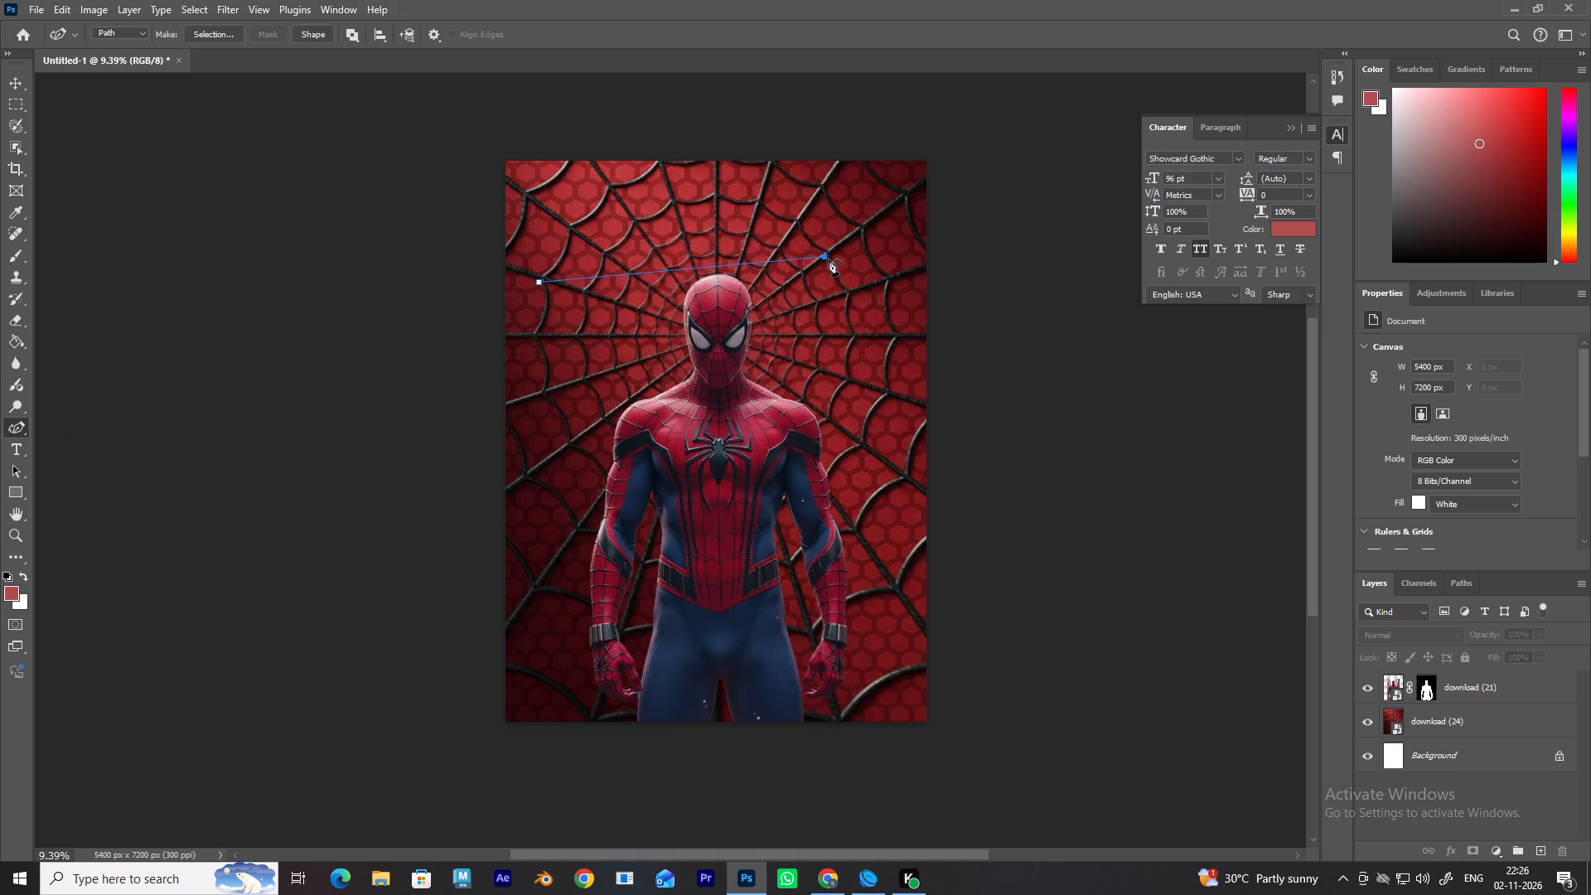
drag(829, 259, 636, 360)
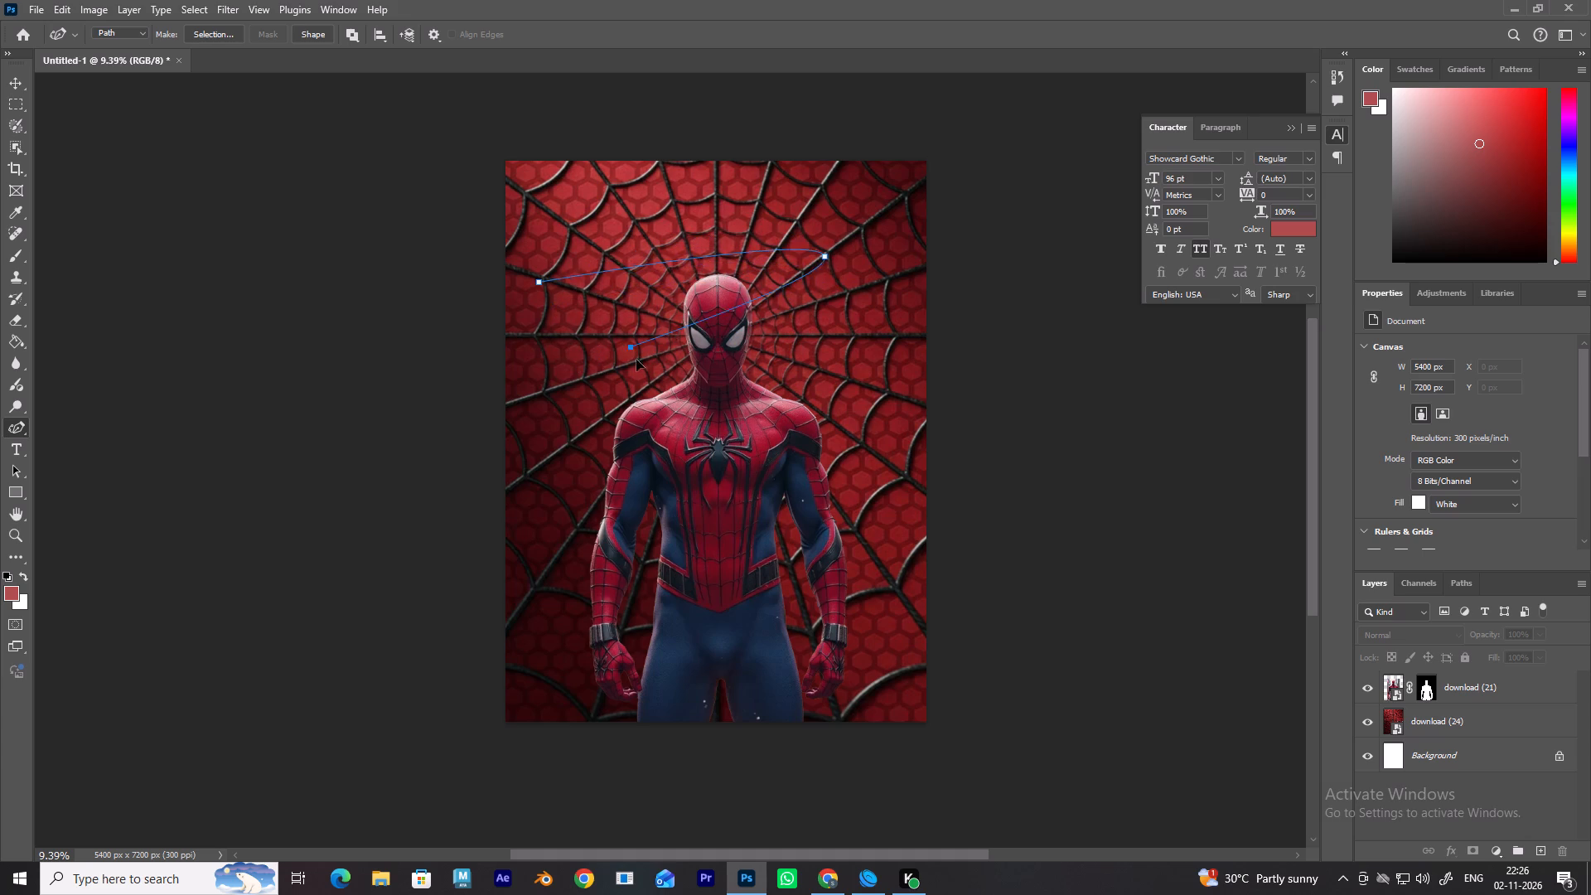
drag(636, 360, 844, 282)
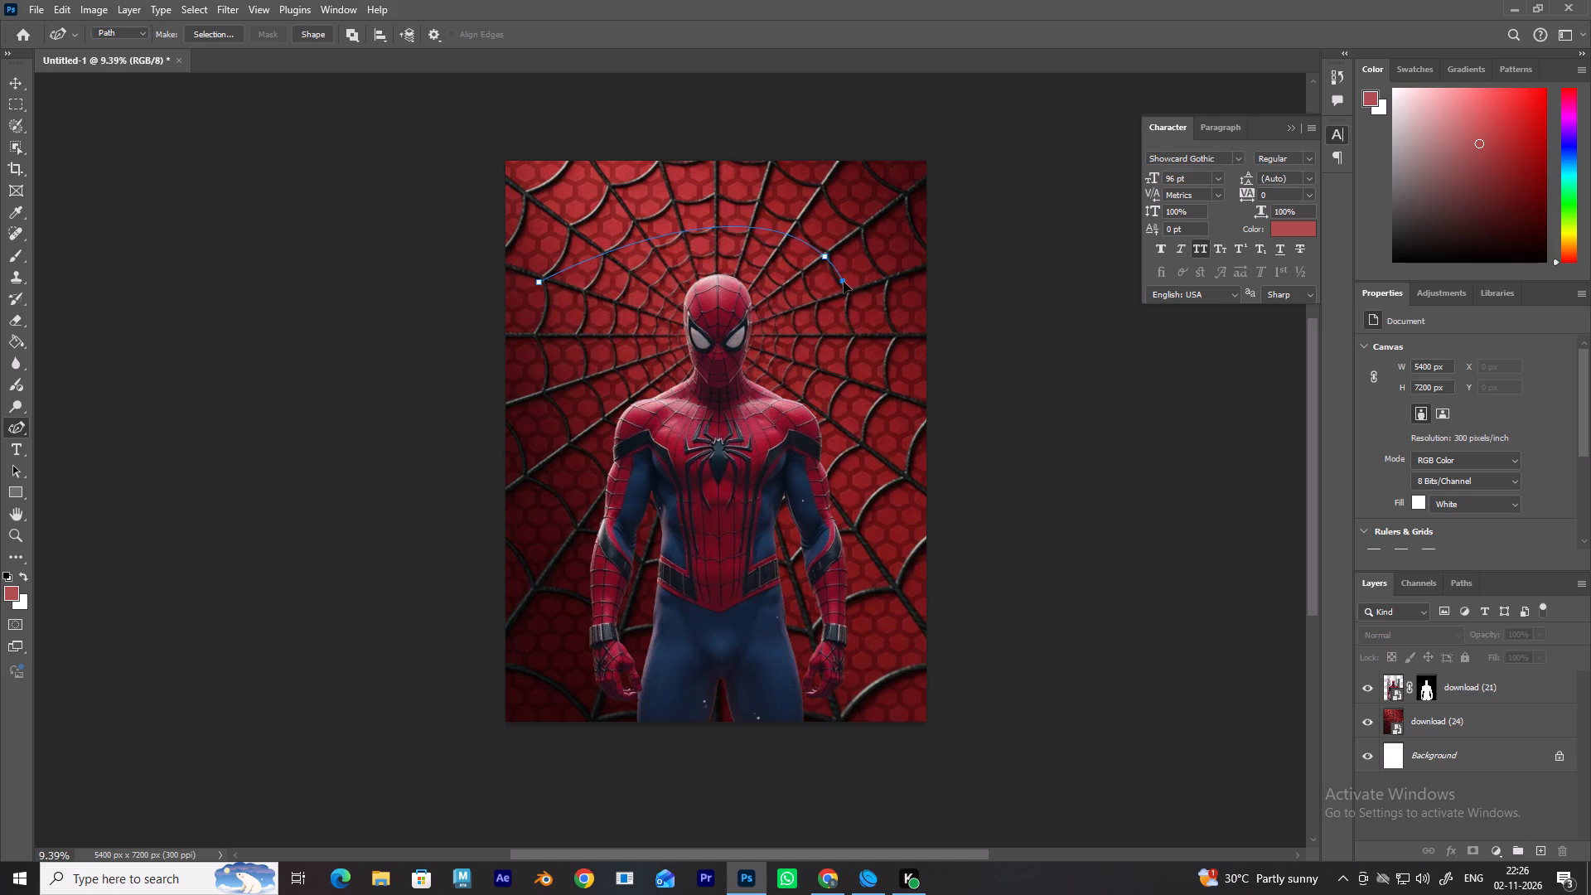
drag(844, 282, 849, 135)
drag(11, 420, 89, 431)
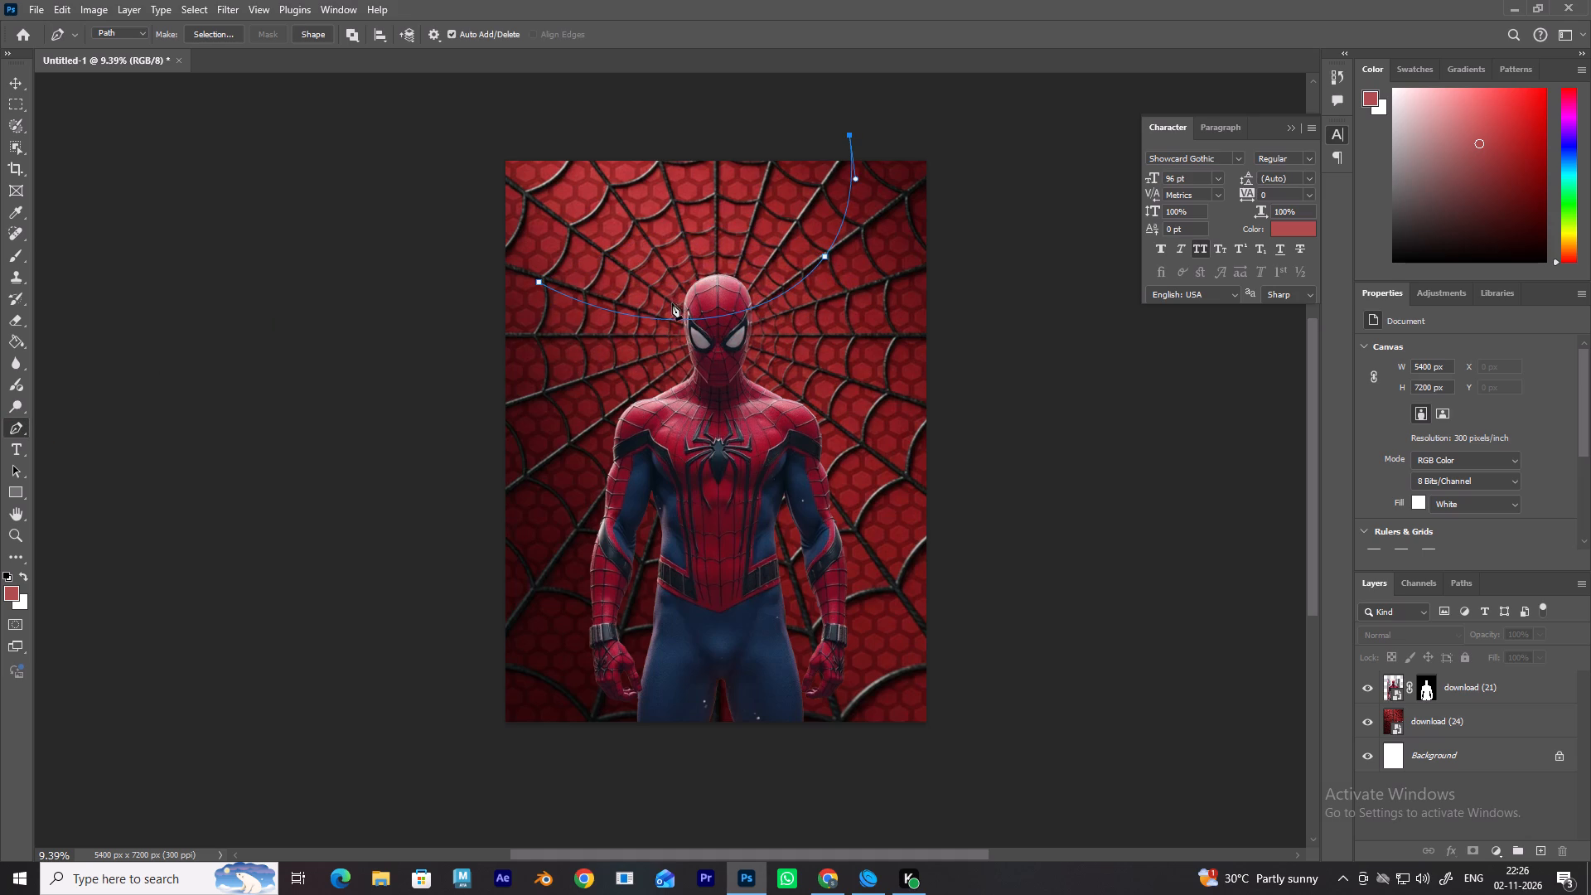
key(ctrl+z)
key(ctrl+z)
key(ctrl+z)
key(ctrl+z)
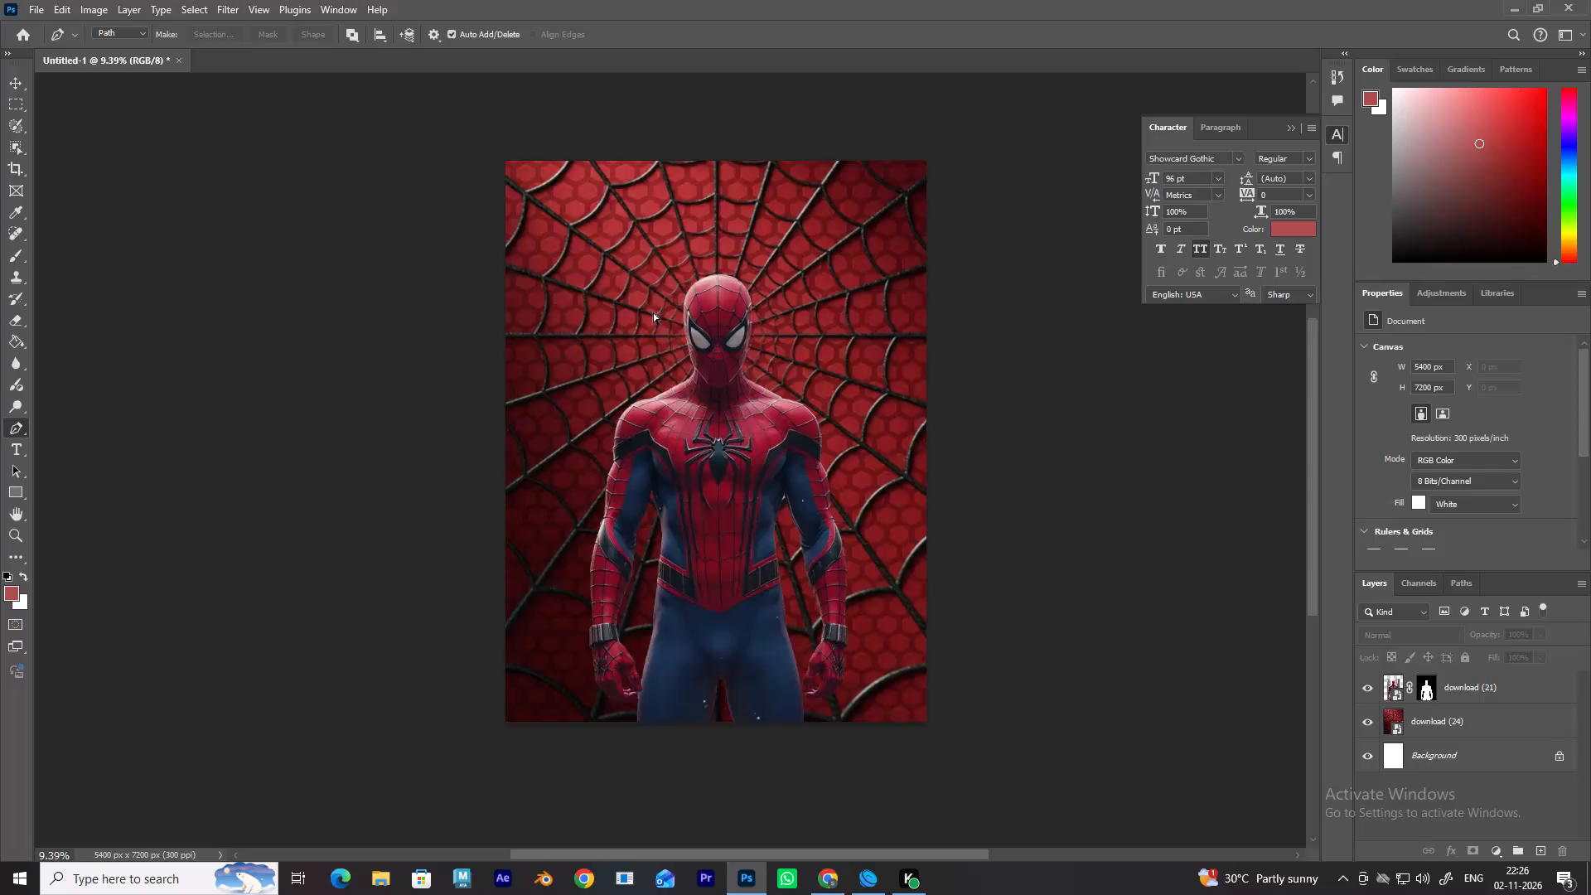
Close the poster document, saving it as chumma in Photoshop format in Downloads with Maximize Compatibility on.
click(1564, 11)
click(715, 326)
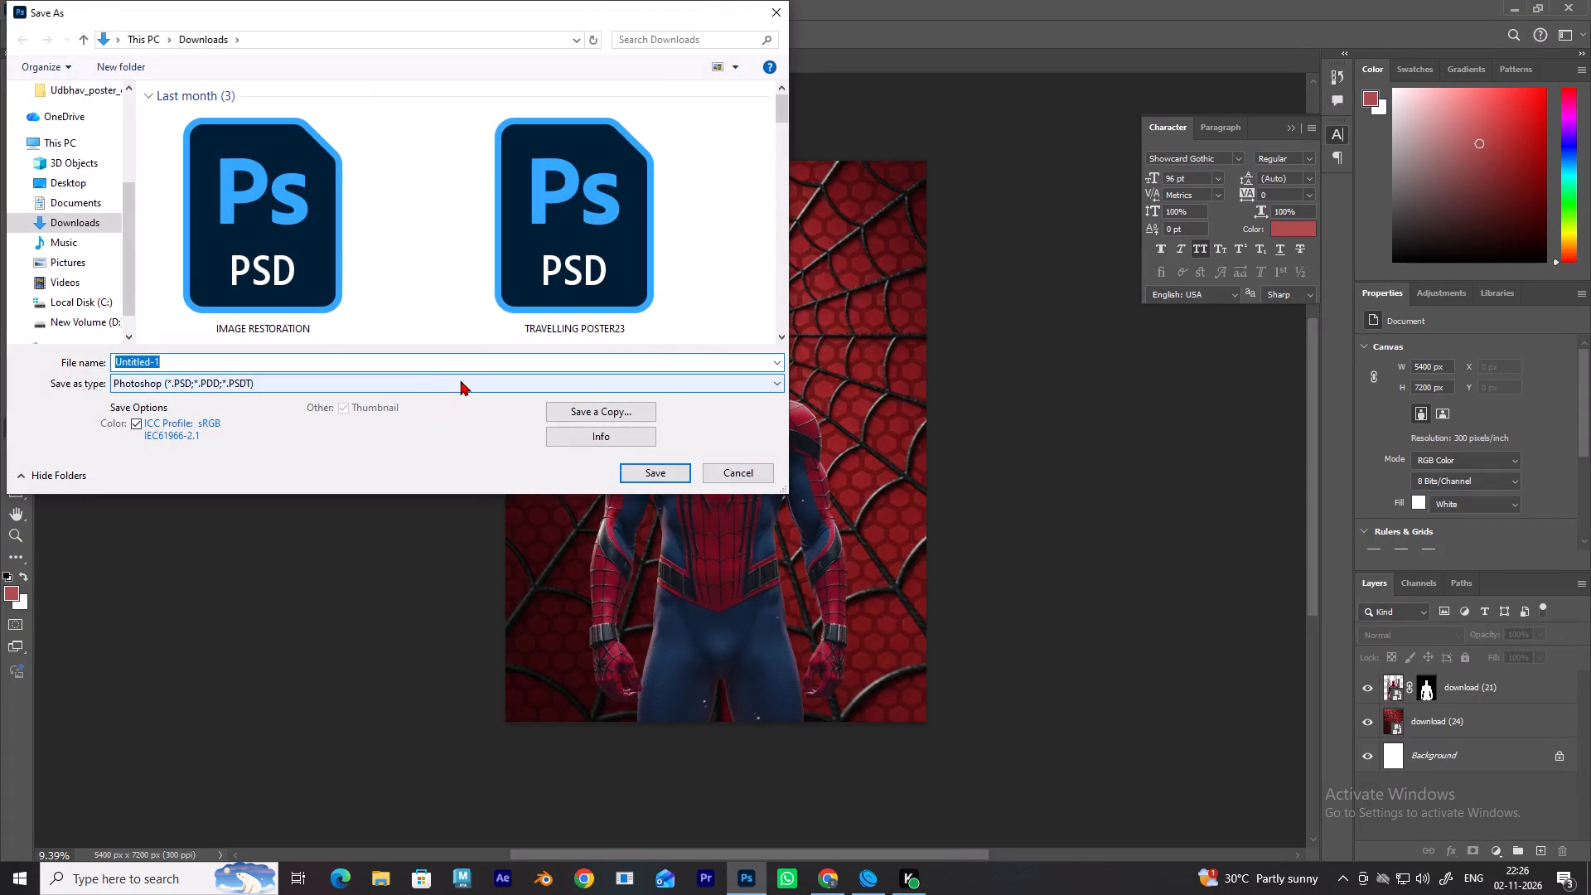
key(BackSpace)
key(c)
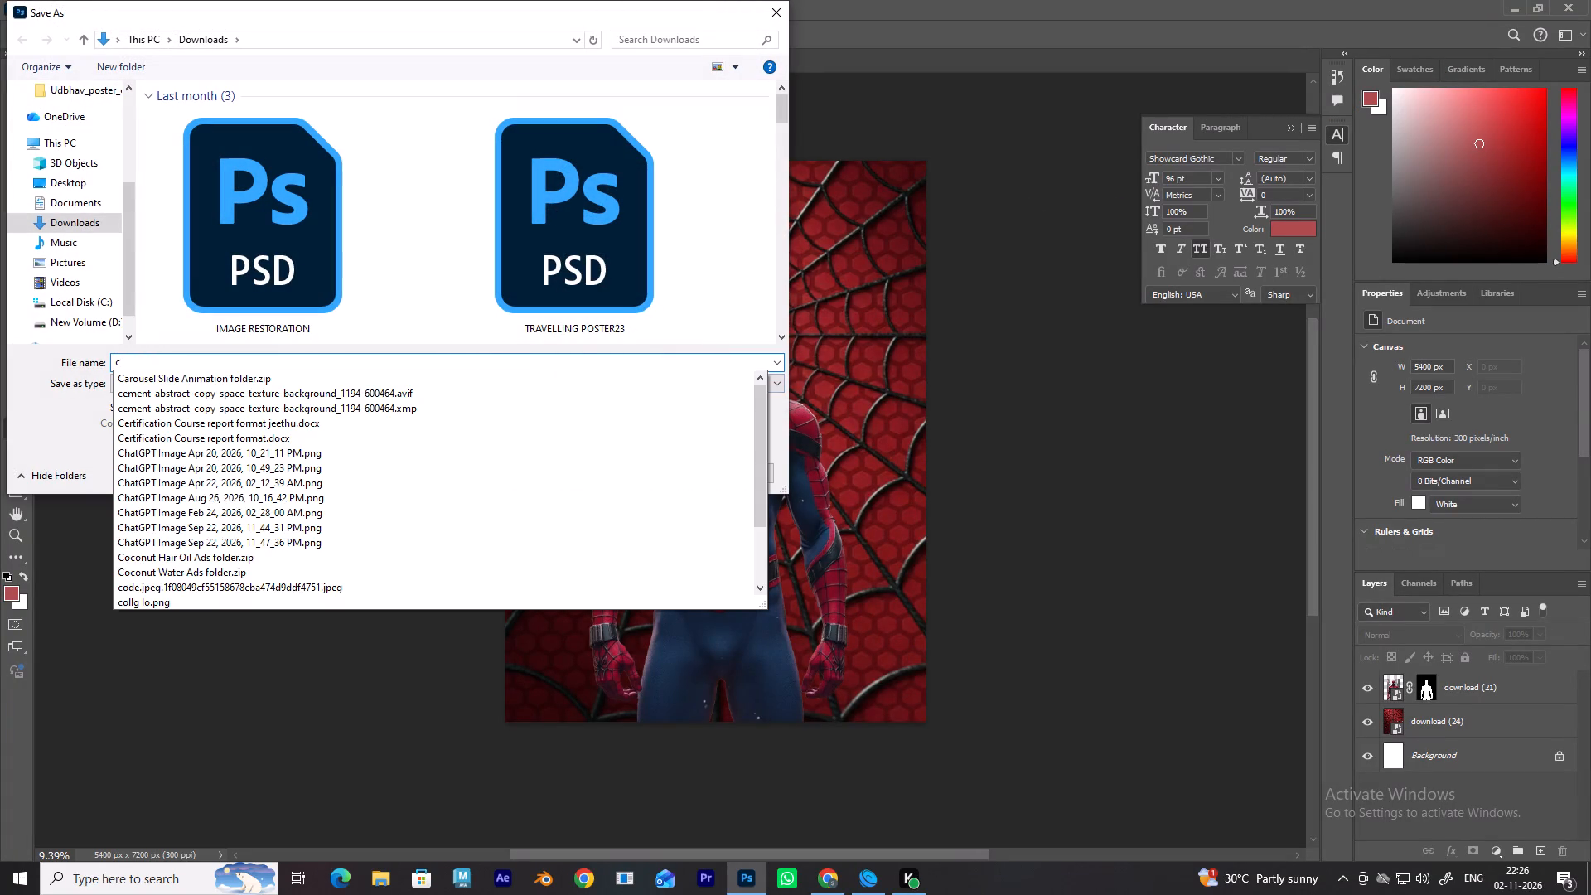
key(h)
key(i)
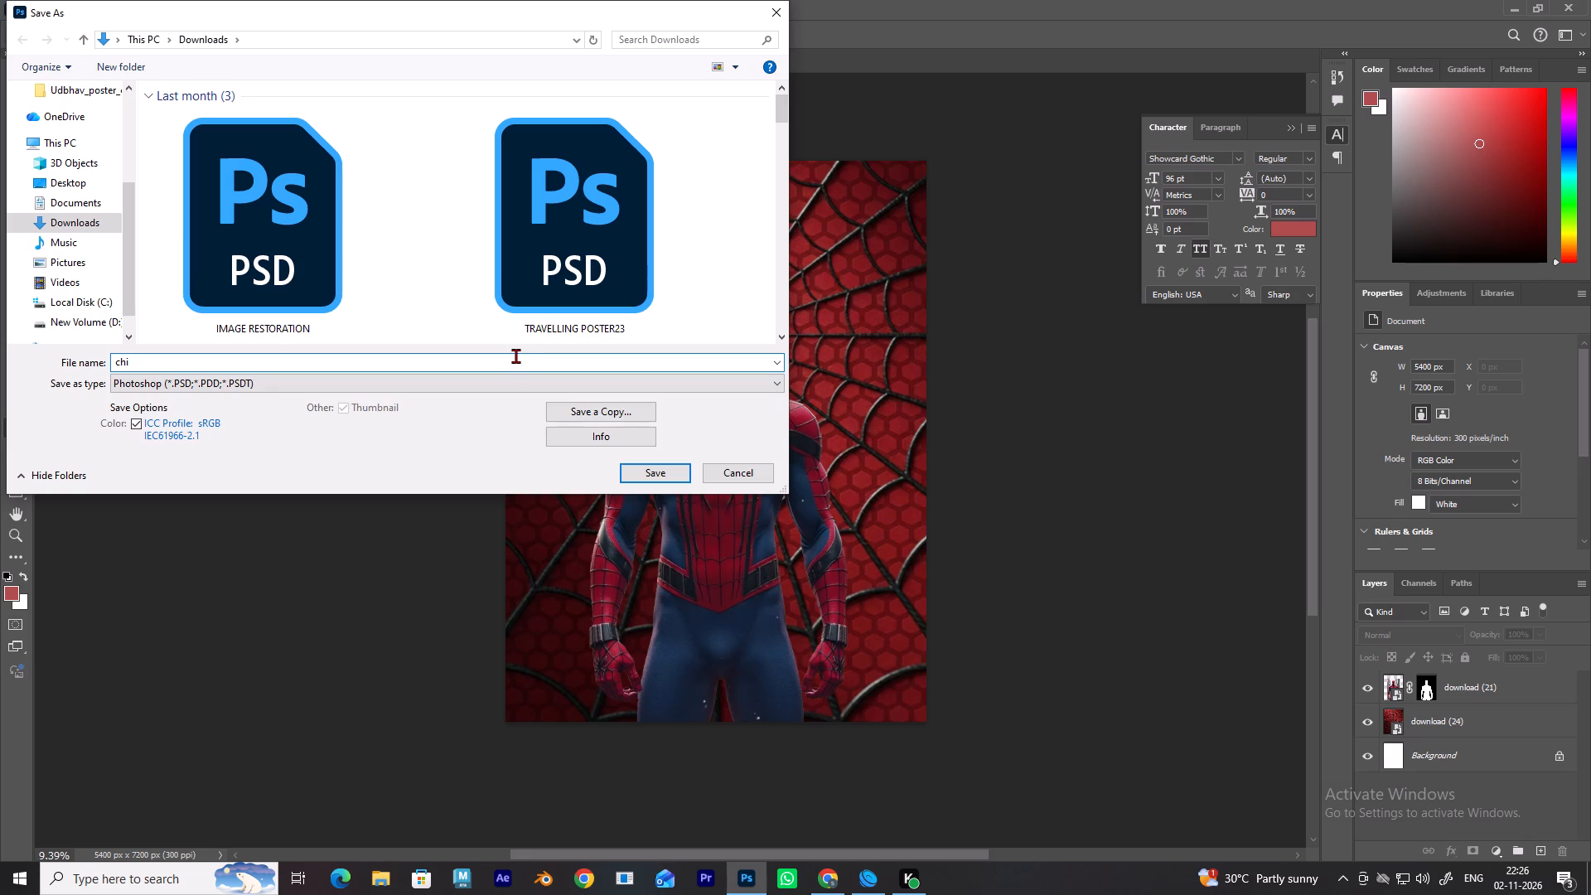
key(BackSpace)
text(umm)
key(a)
click(676, 471)
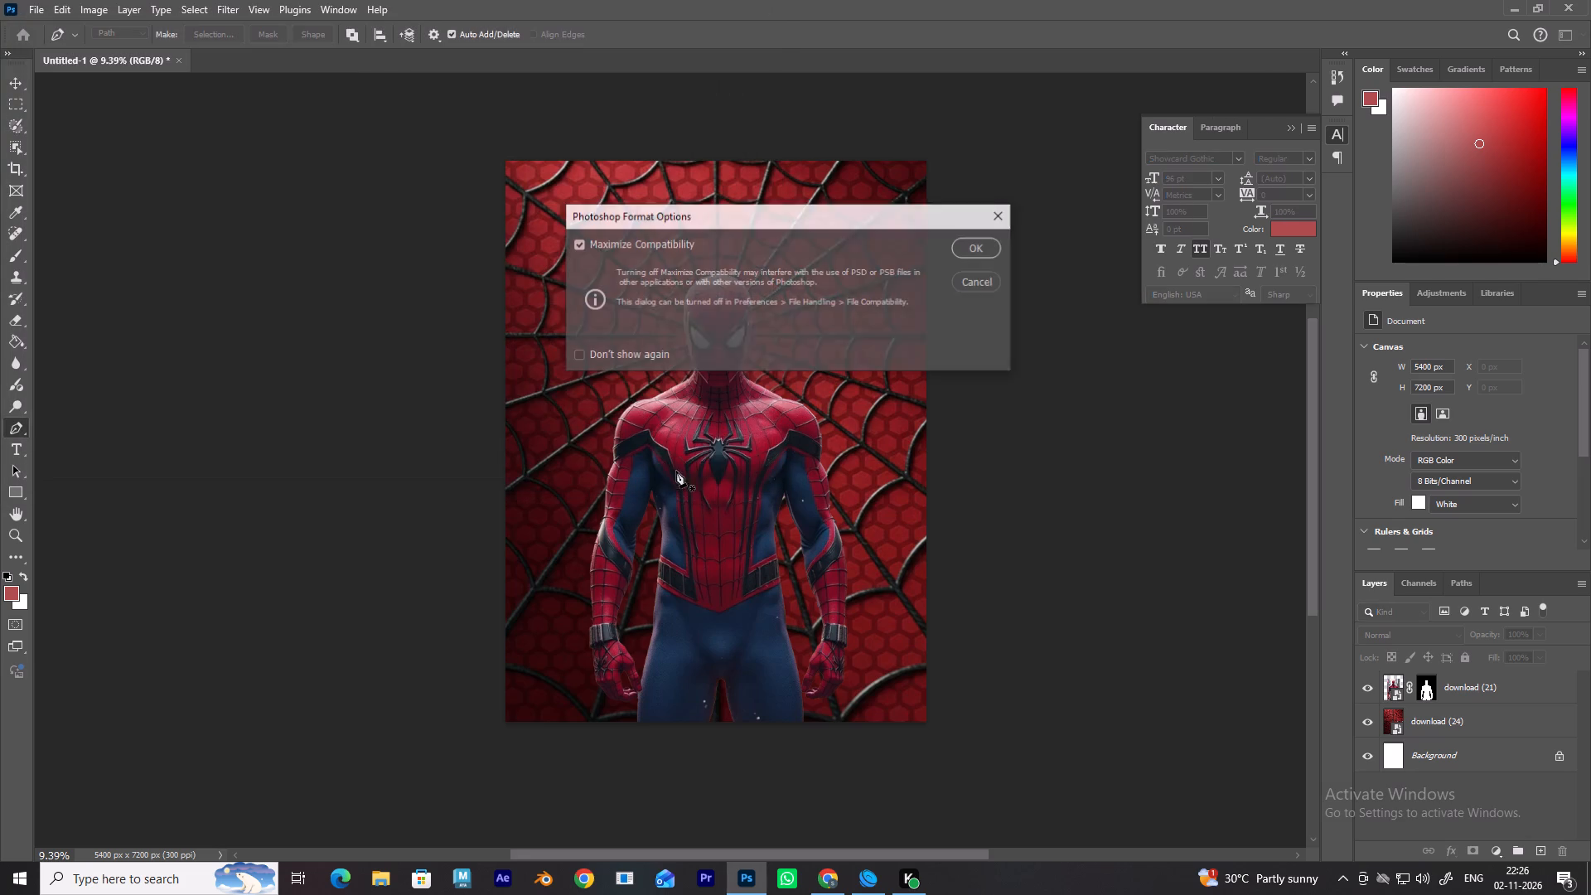
click(979, 239)
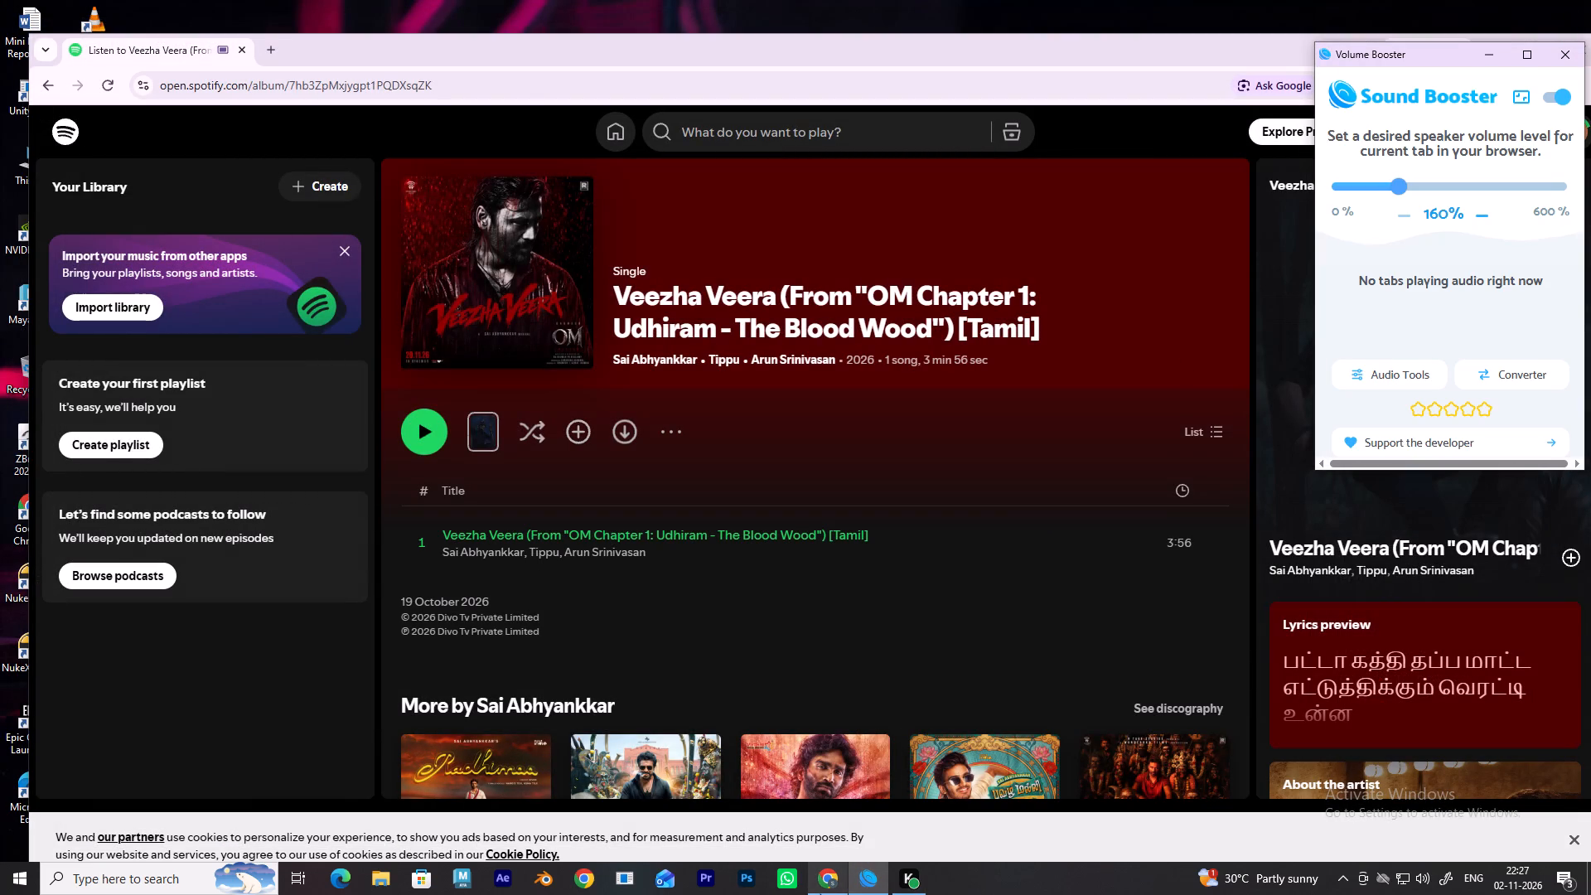
Switch to Chrome and play the Dude (Original Motion Picture Soundtrack) album on Spotify.
click(740, 894)
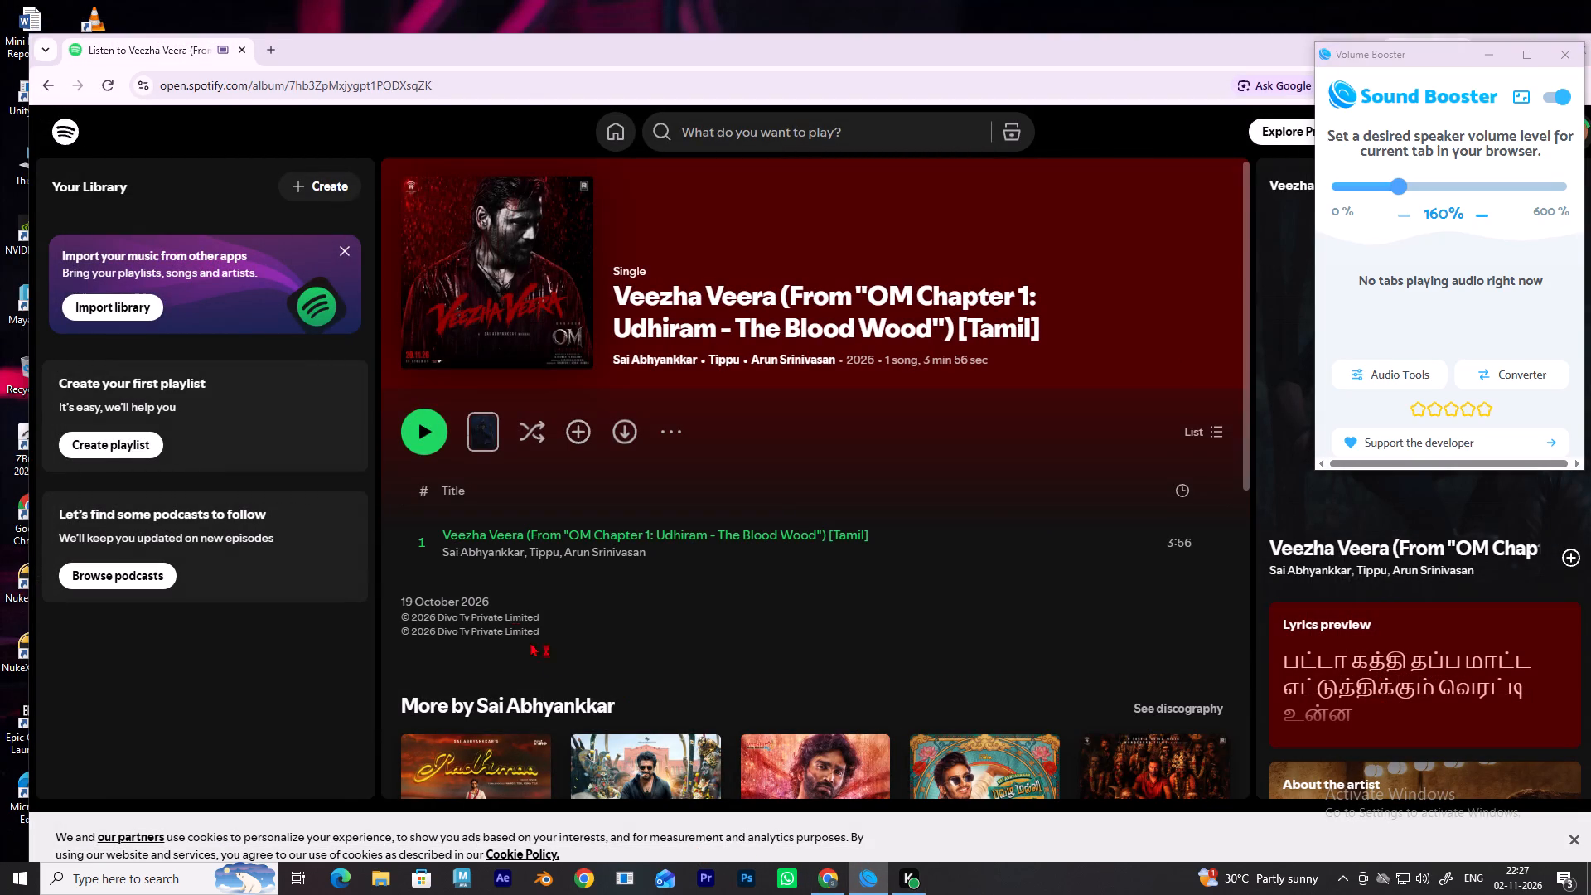
scroll(772, 756, down, 1)
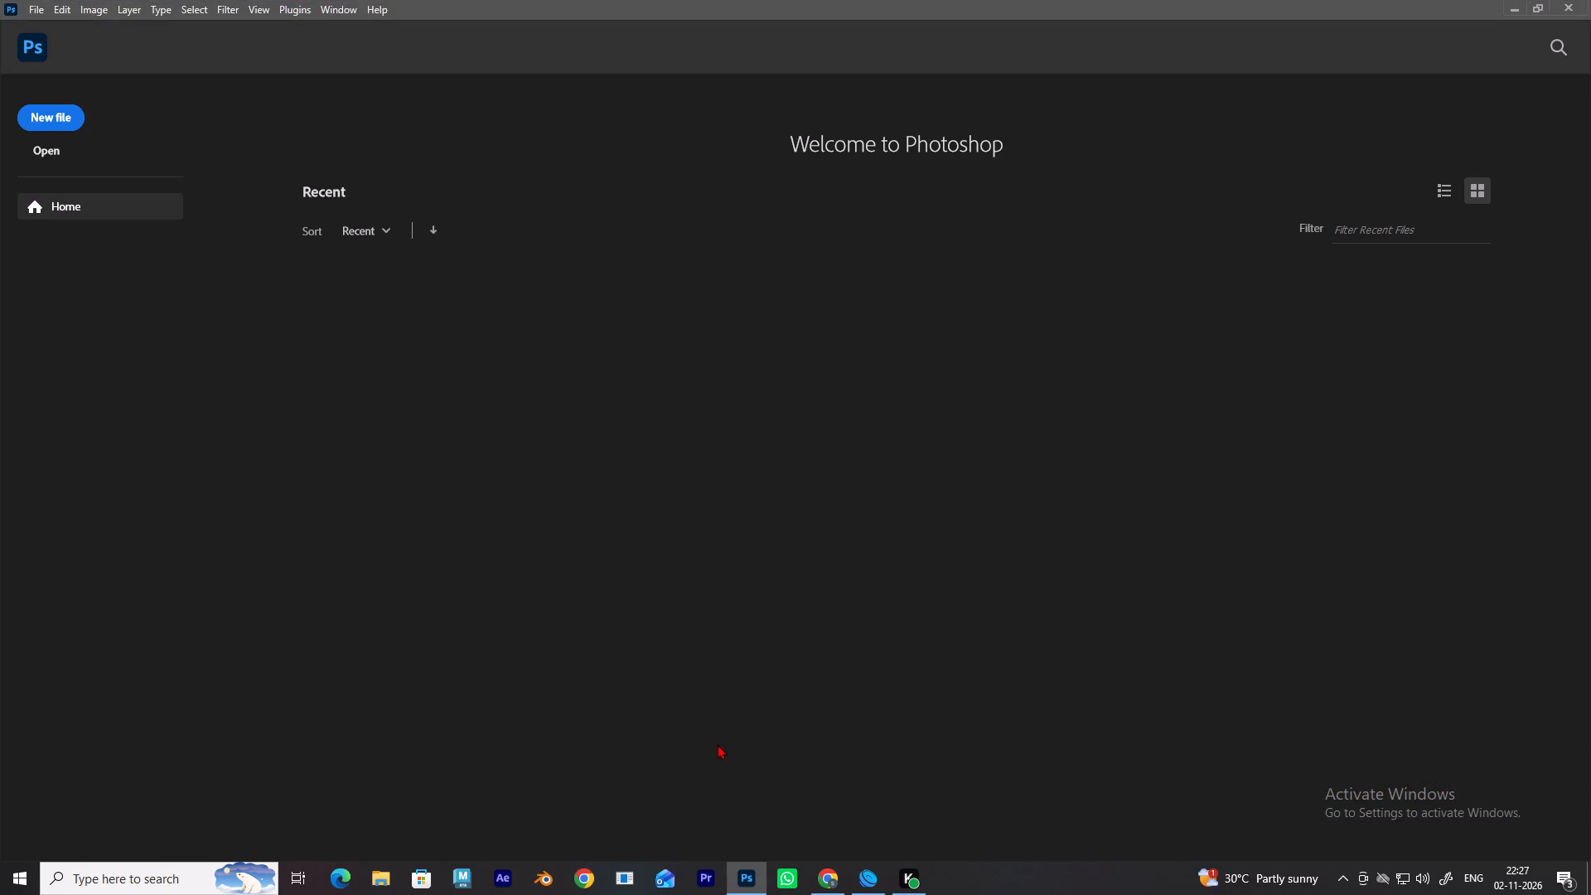
click(827, 884)
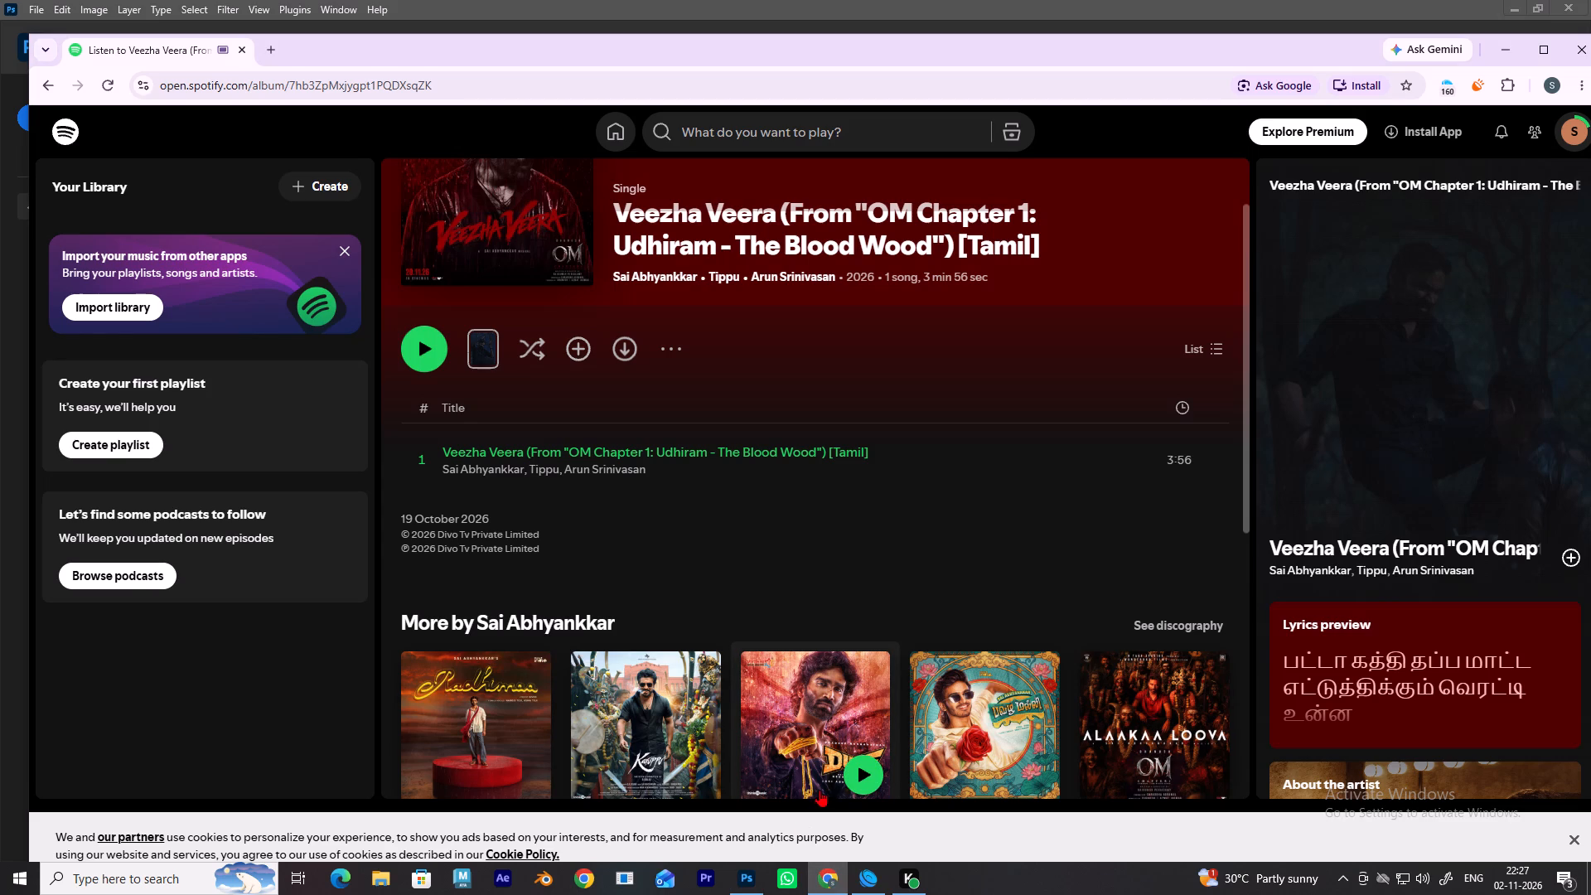
click(825, 739)
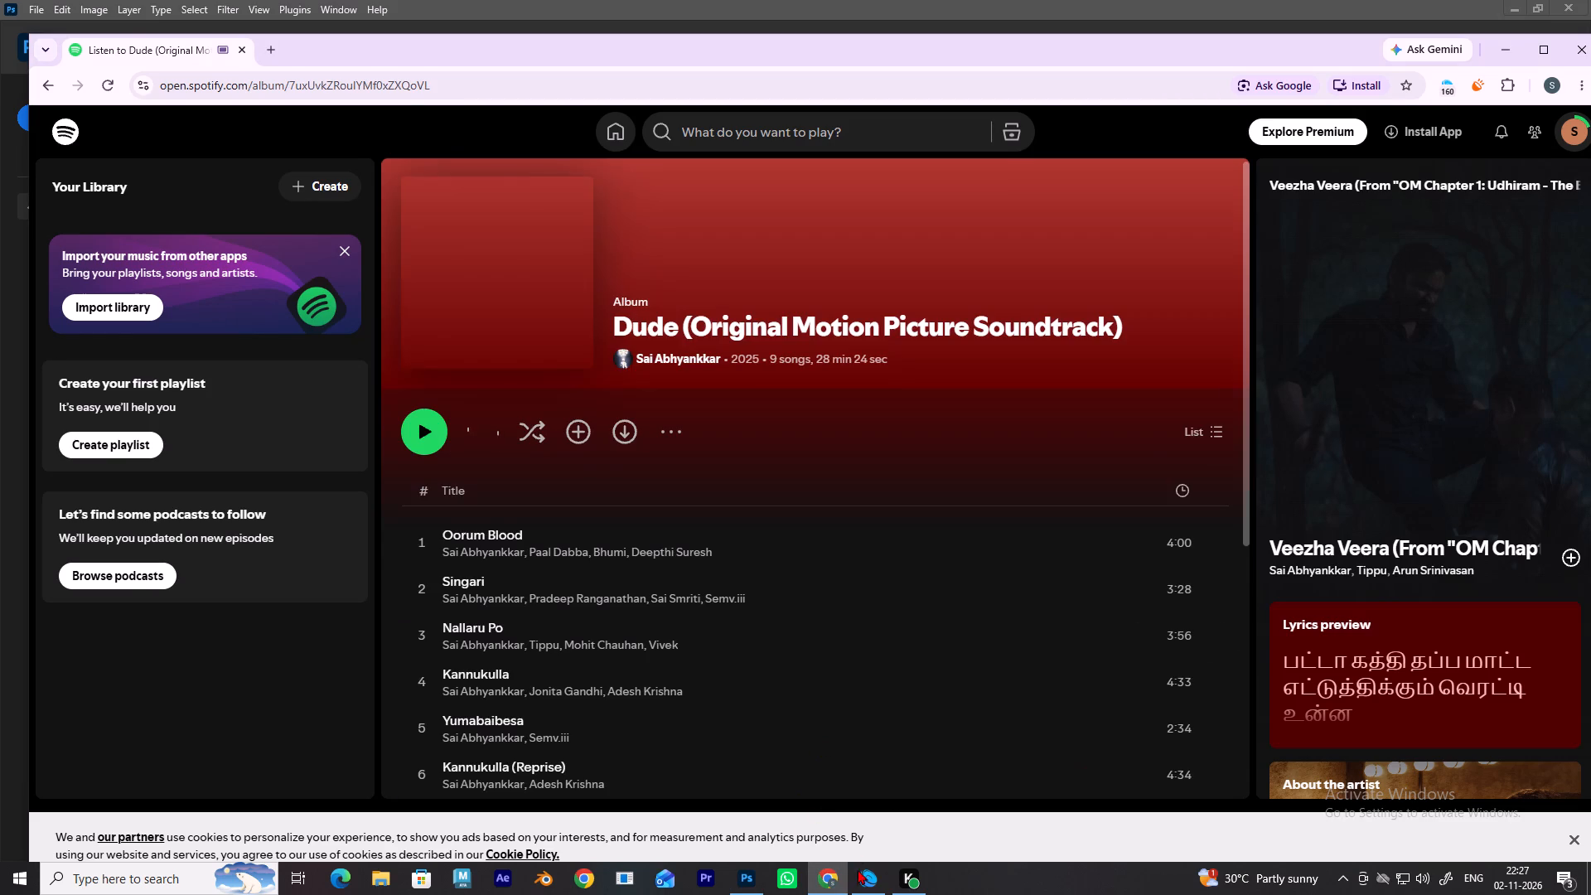
click(420, 430)
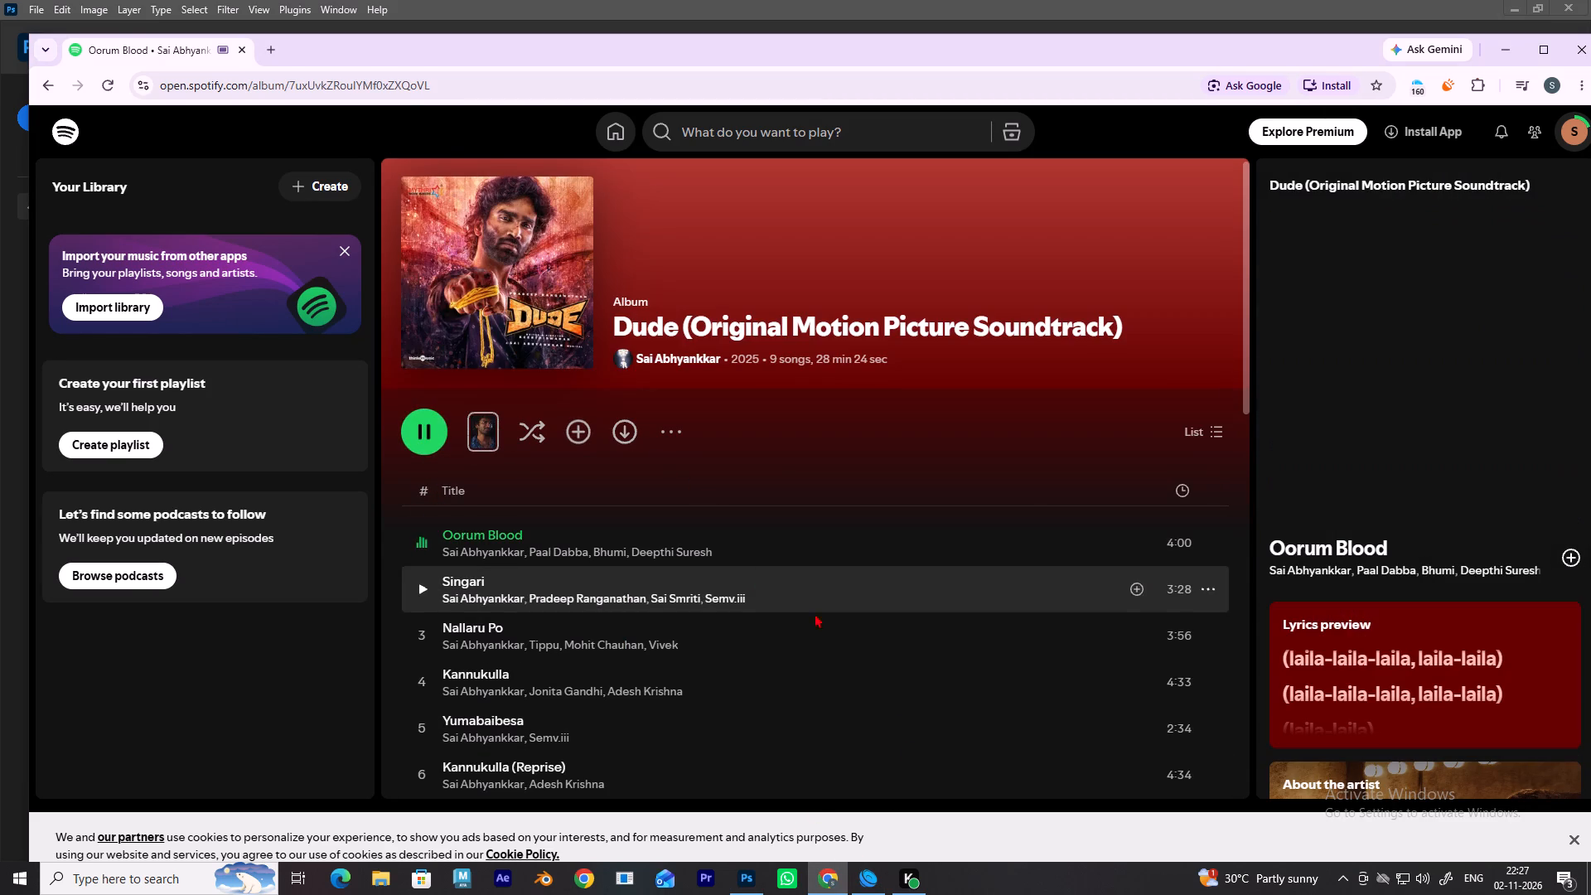
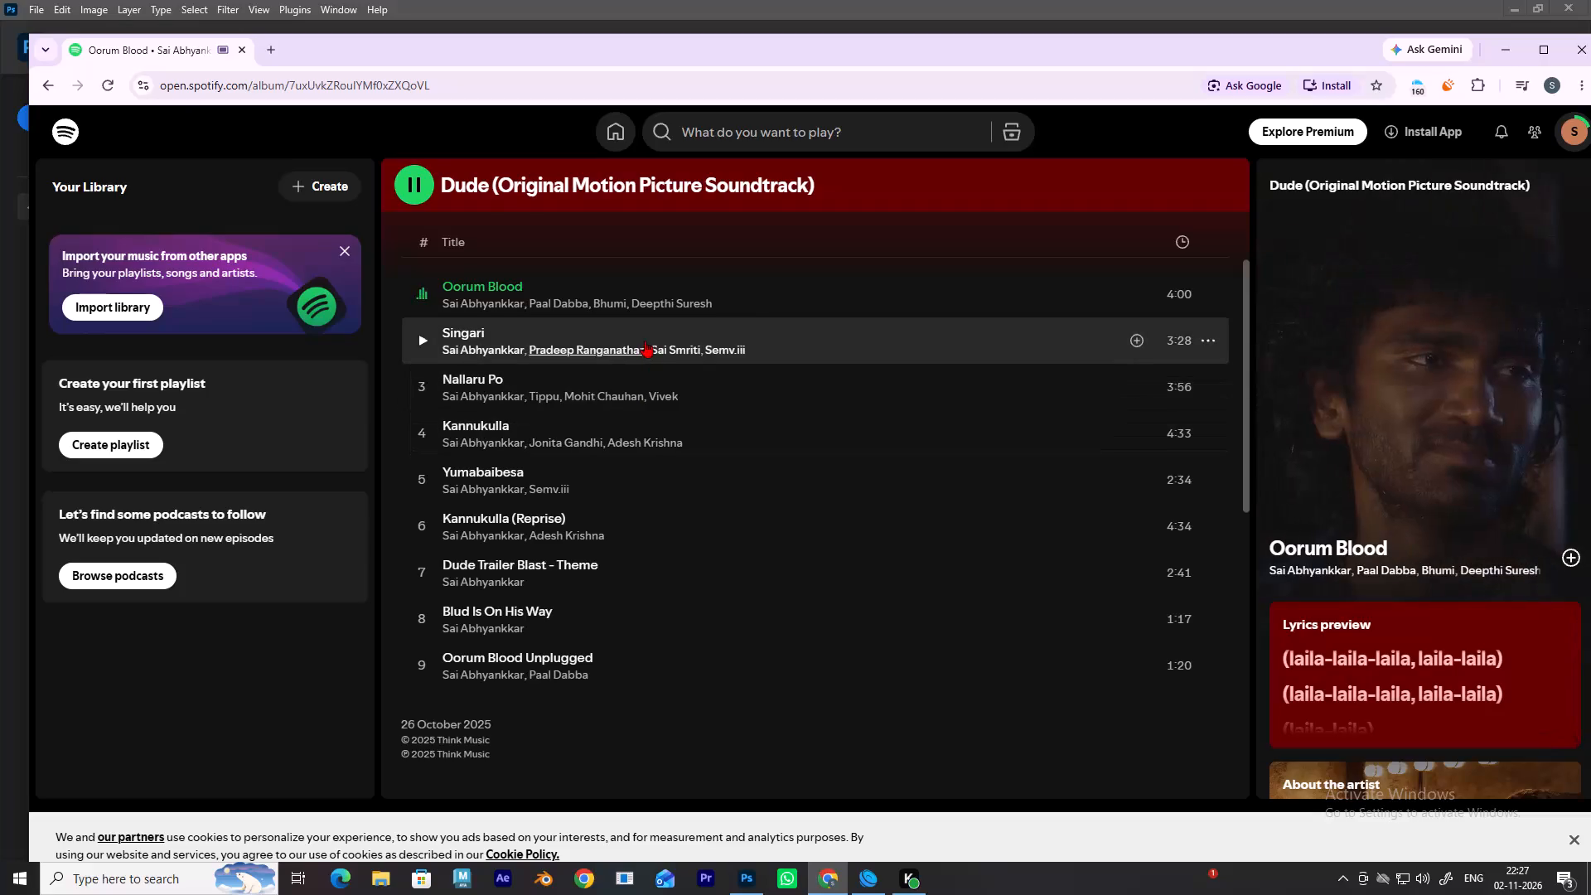
Play the song Nallaru Po from the Dude (Original Motion Picture Soundtrack) album.
click(644, 381)
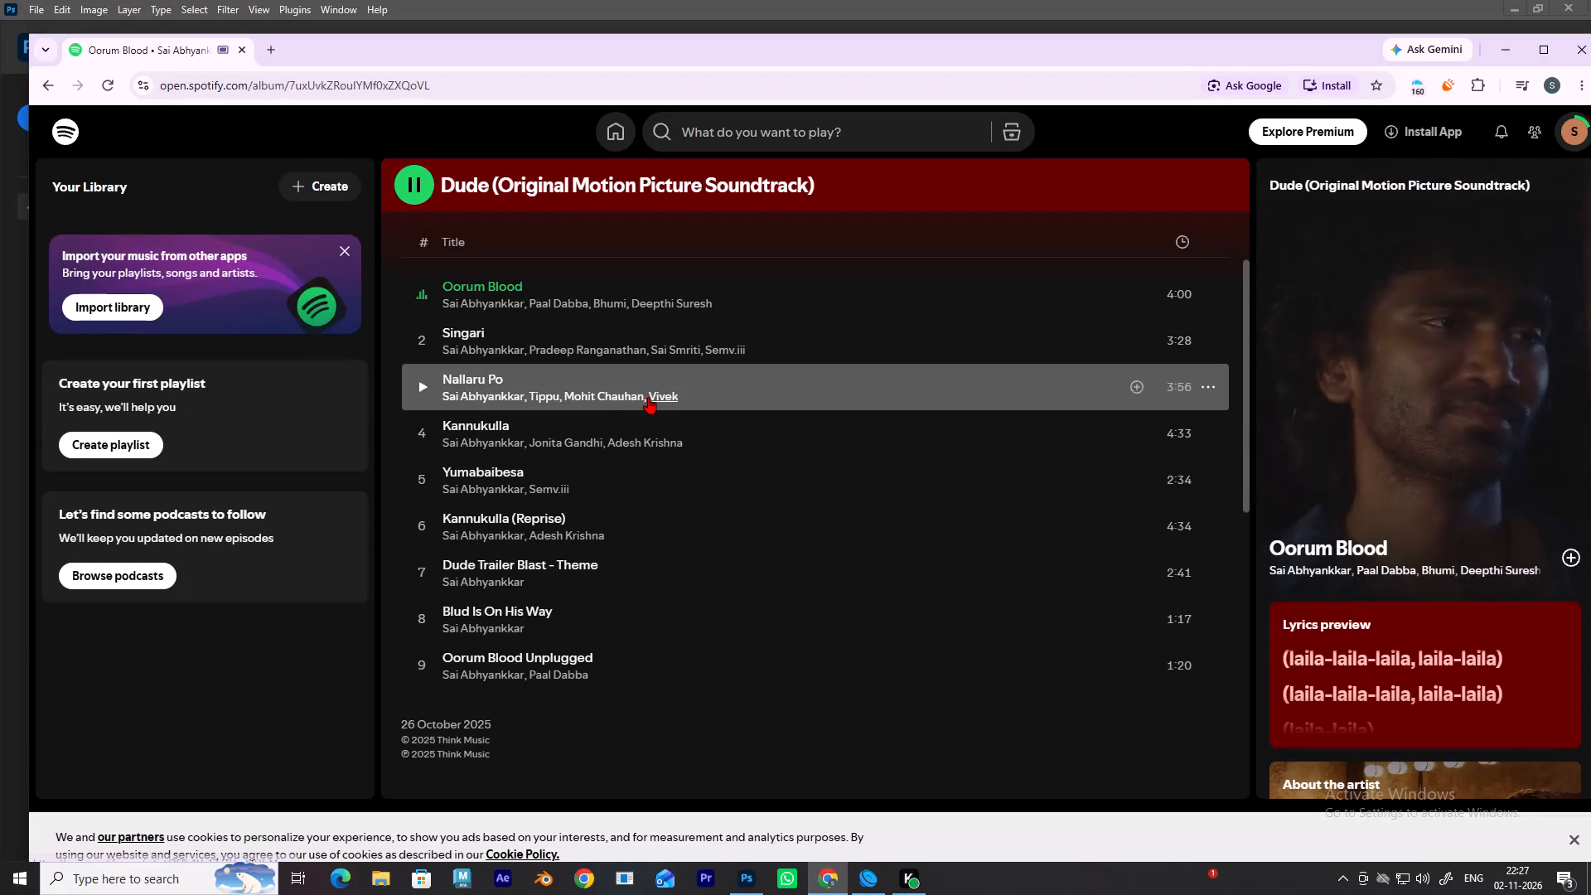
click(652, 397)
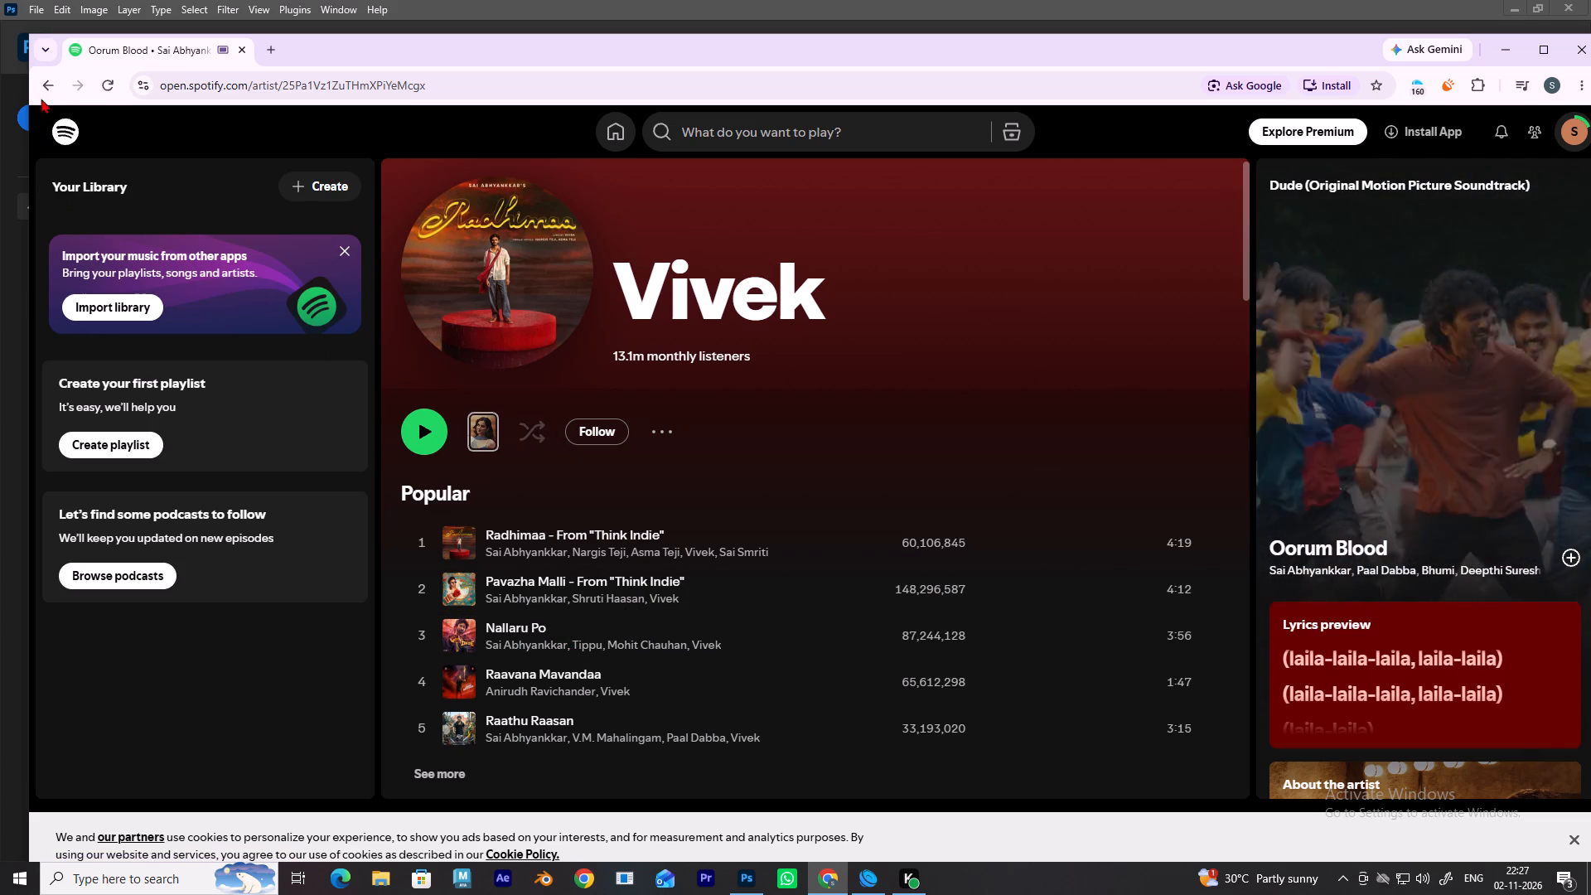
click(40, 74)
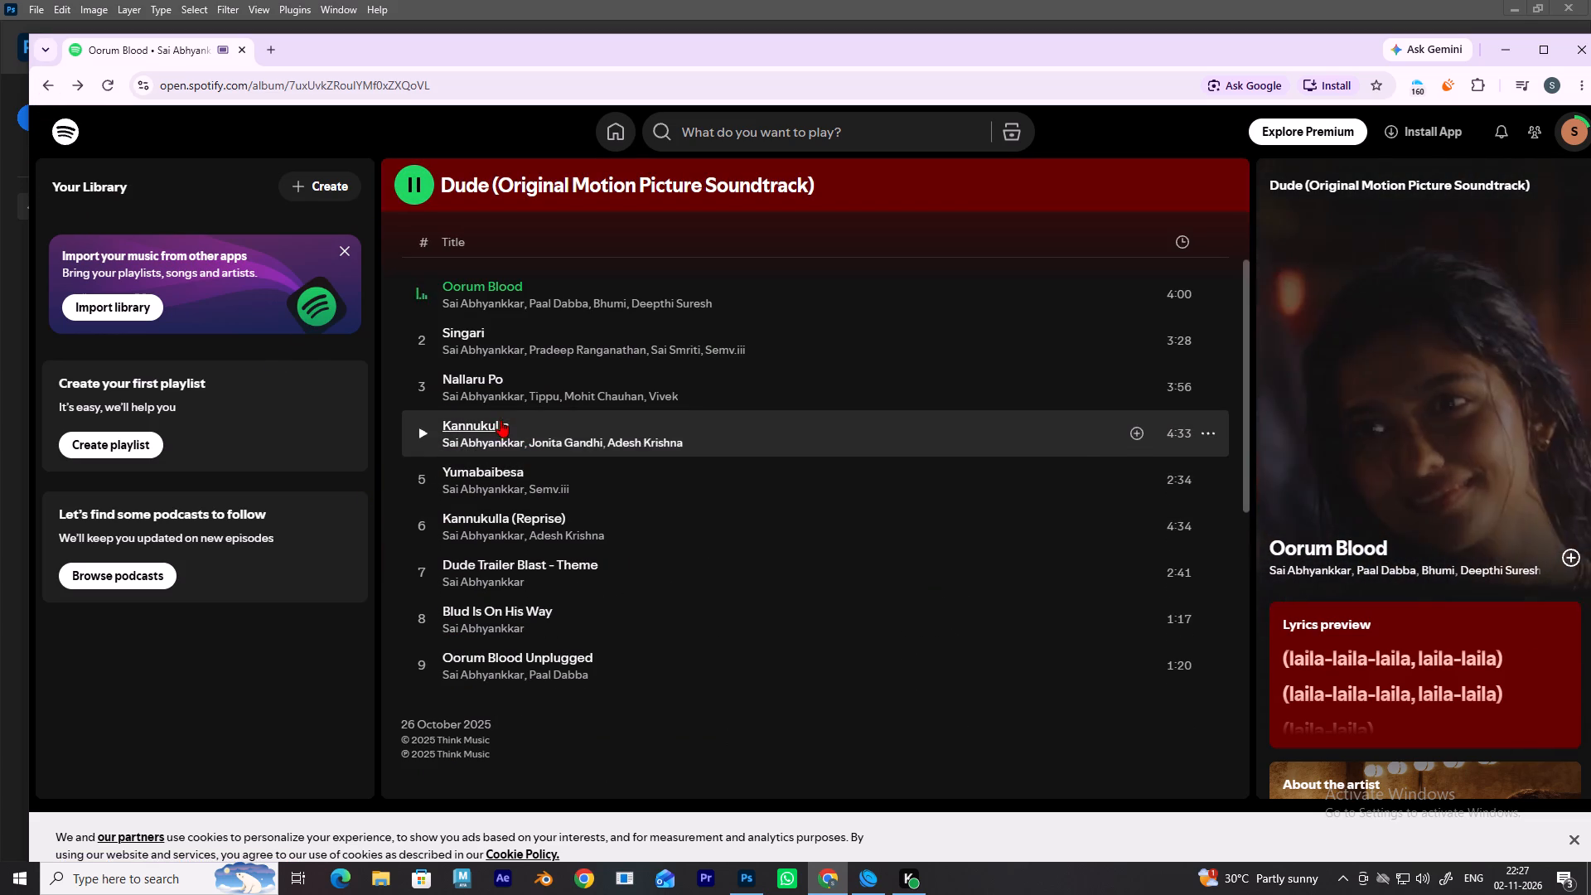
click(476, 373)
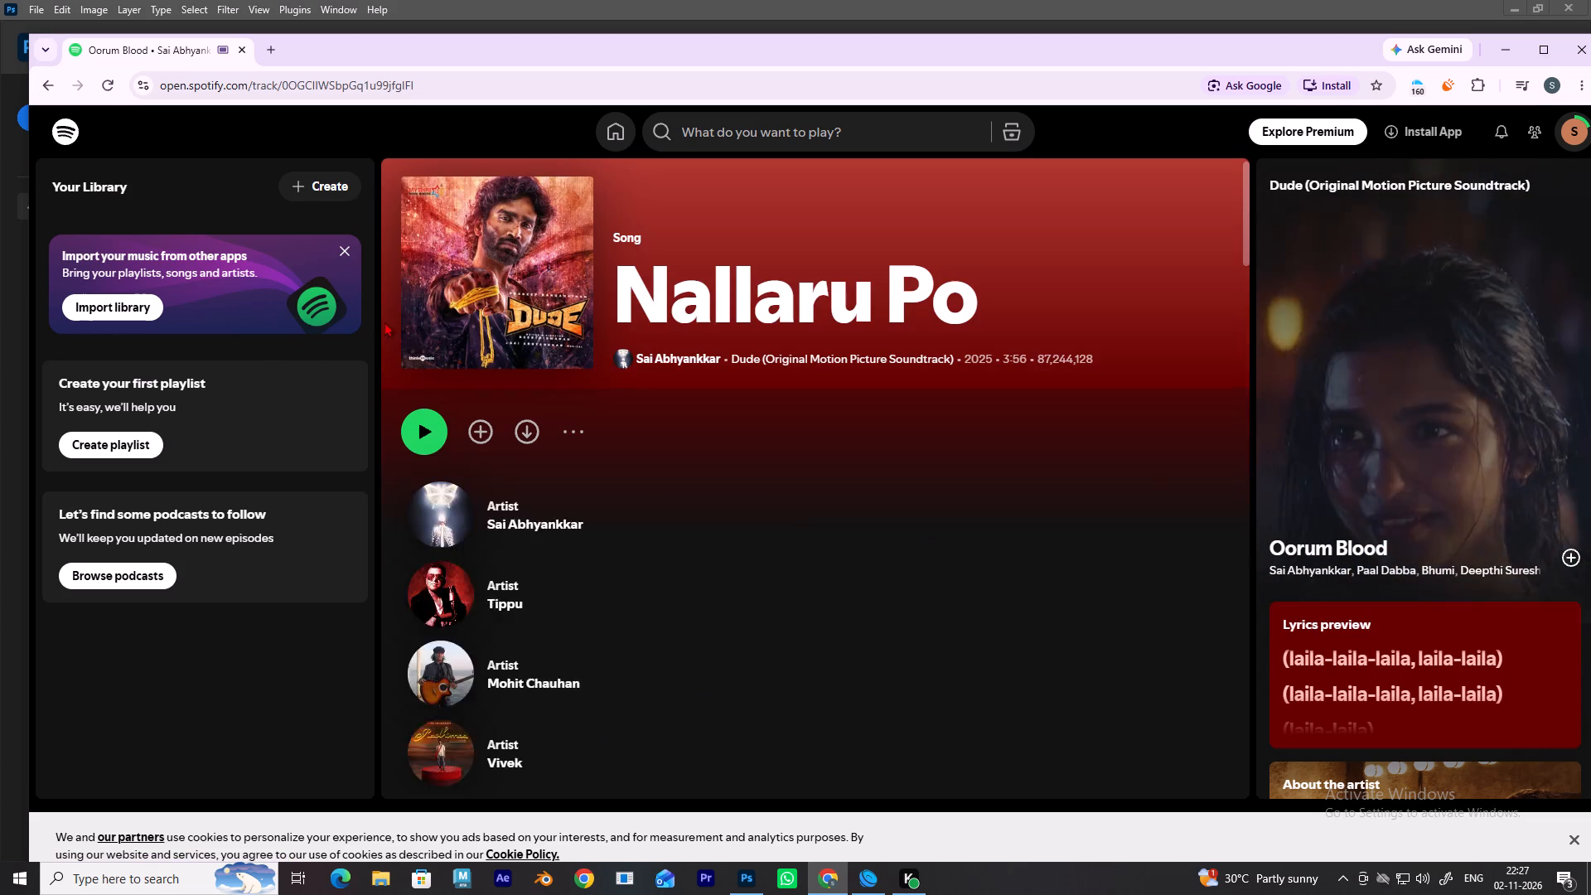
click(44, 75)
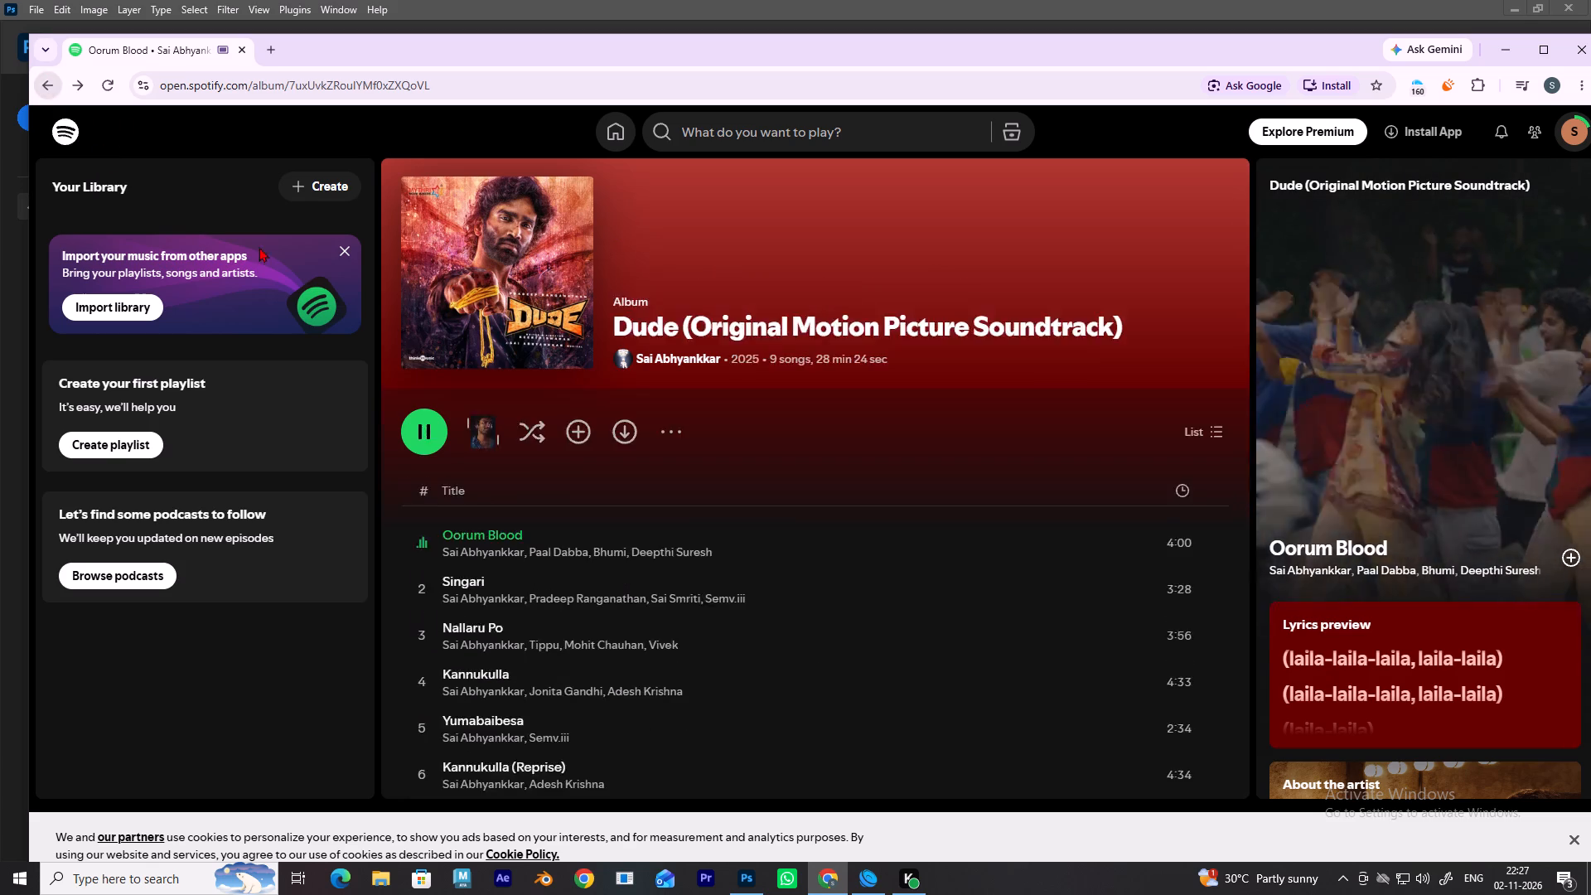
click(423, 381)
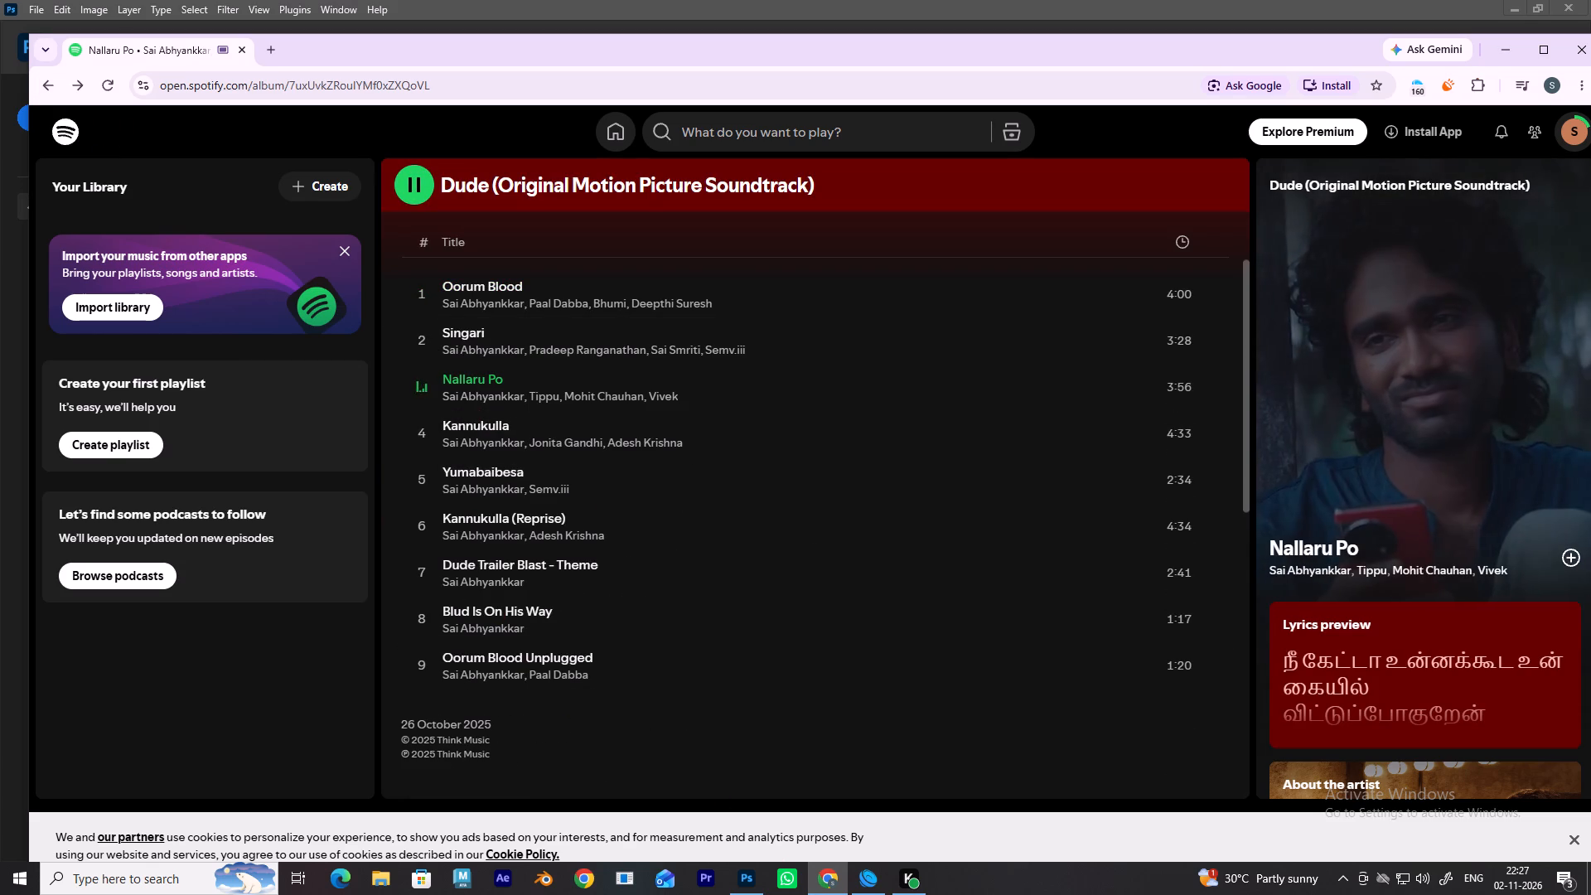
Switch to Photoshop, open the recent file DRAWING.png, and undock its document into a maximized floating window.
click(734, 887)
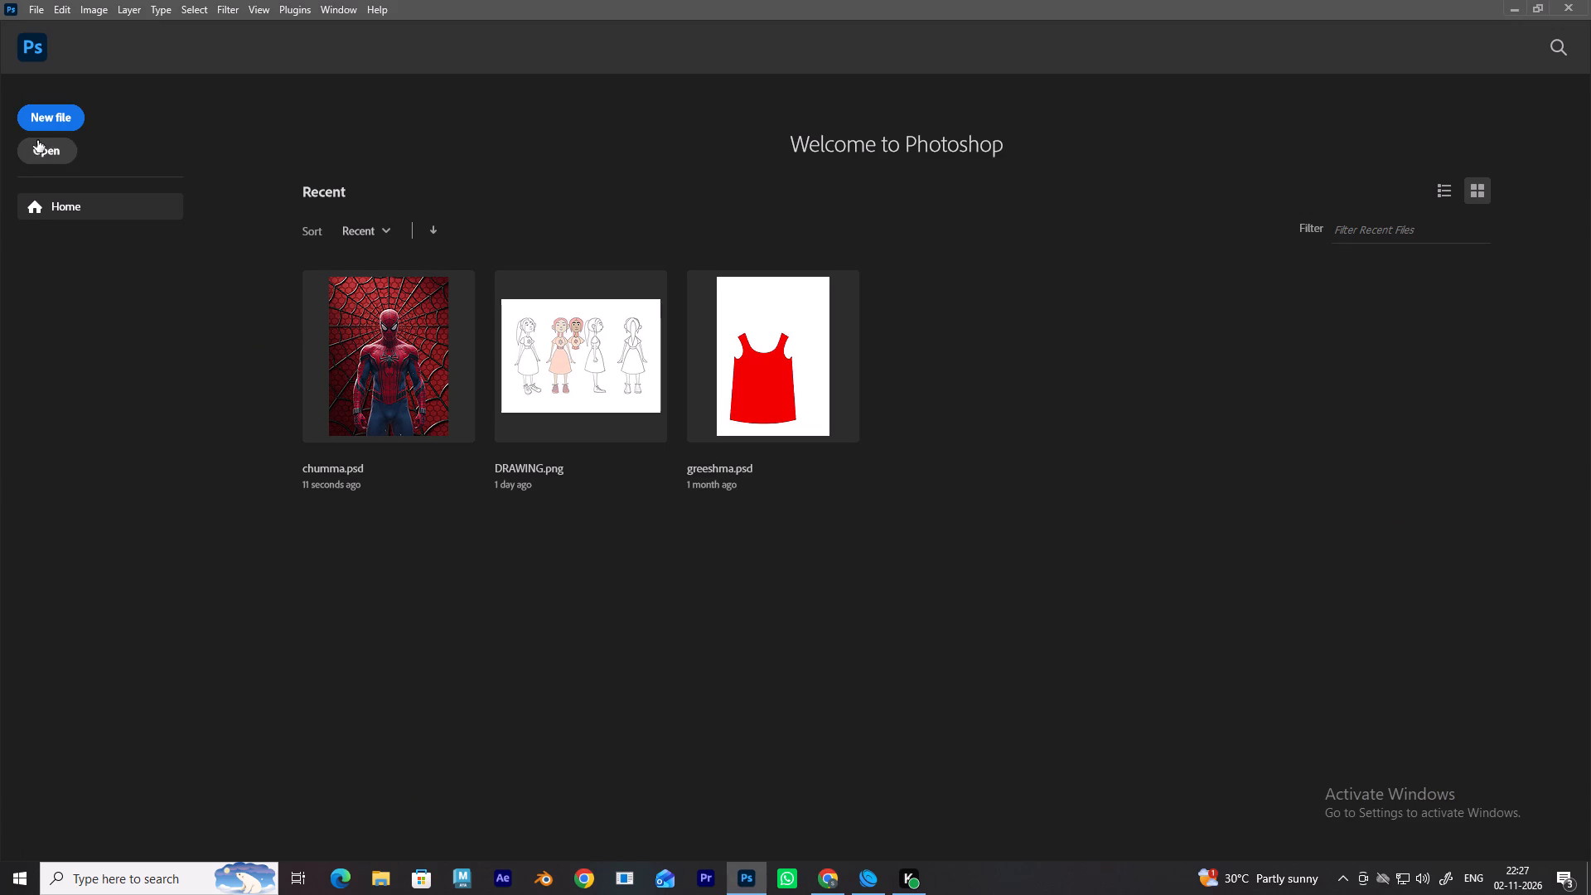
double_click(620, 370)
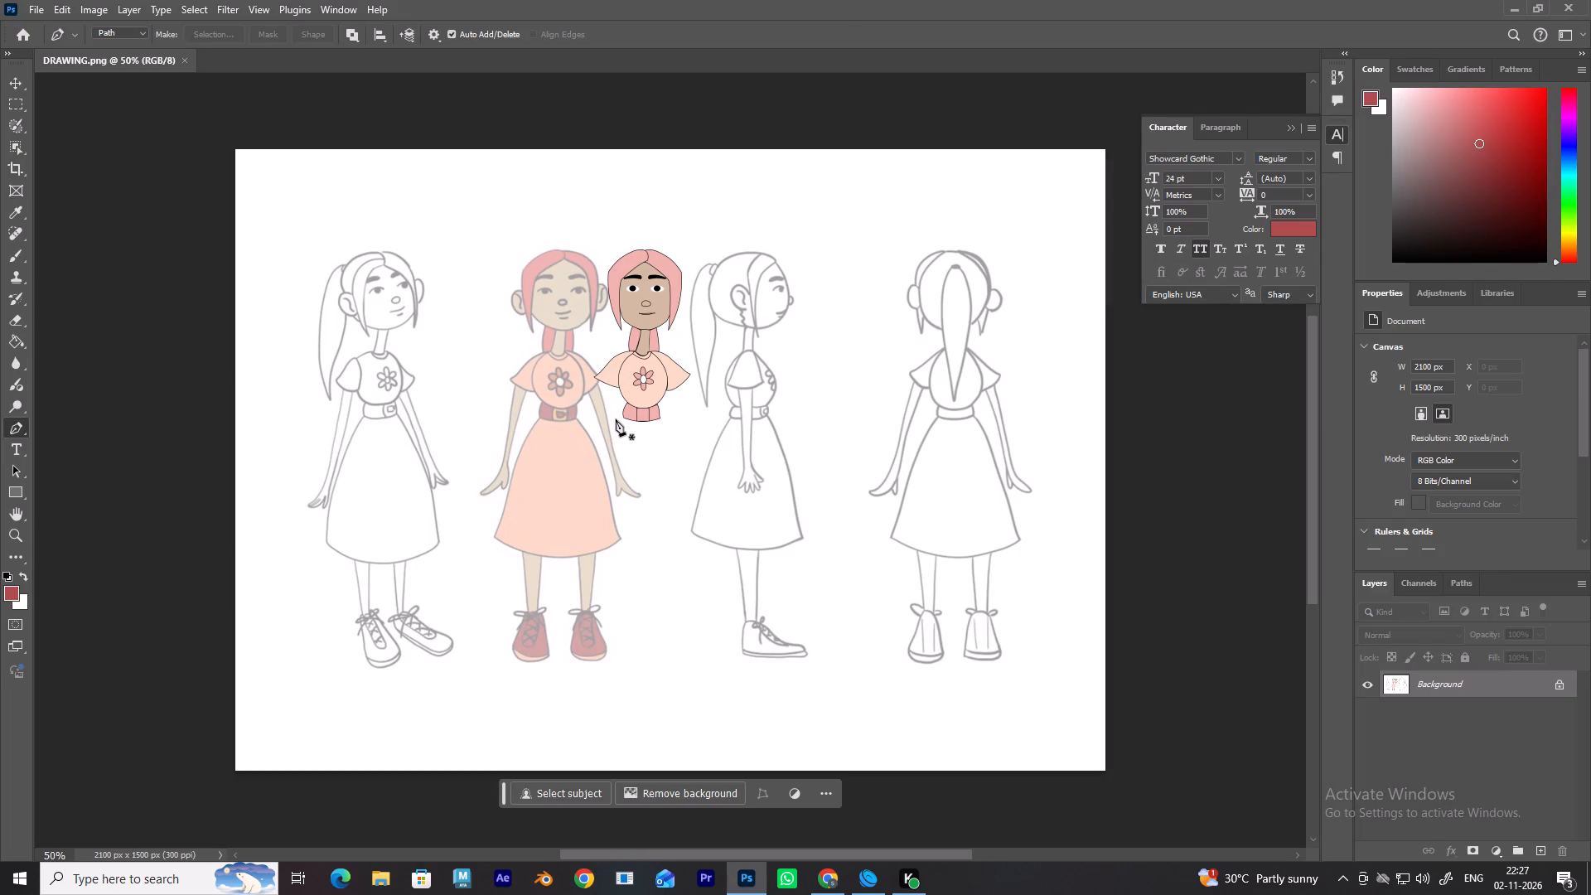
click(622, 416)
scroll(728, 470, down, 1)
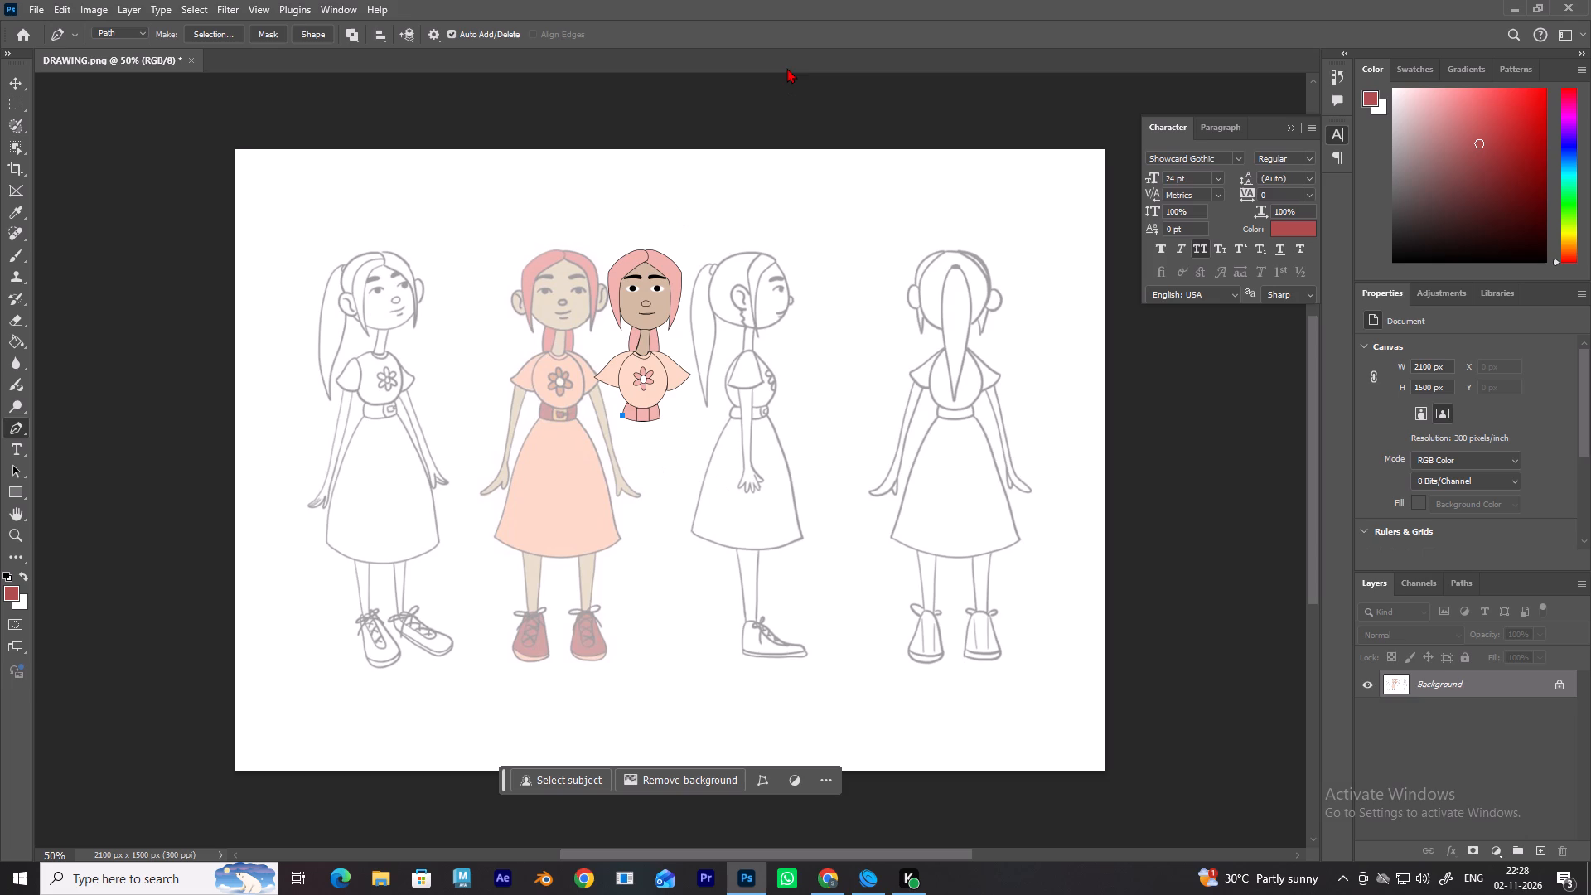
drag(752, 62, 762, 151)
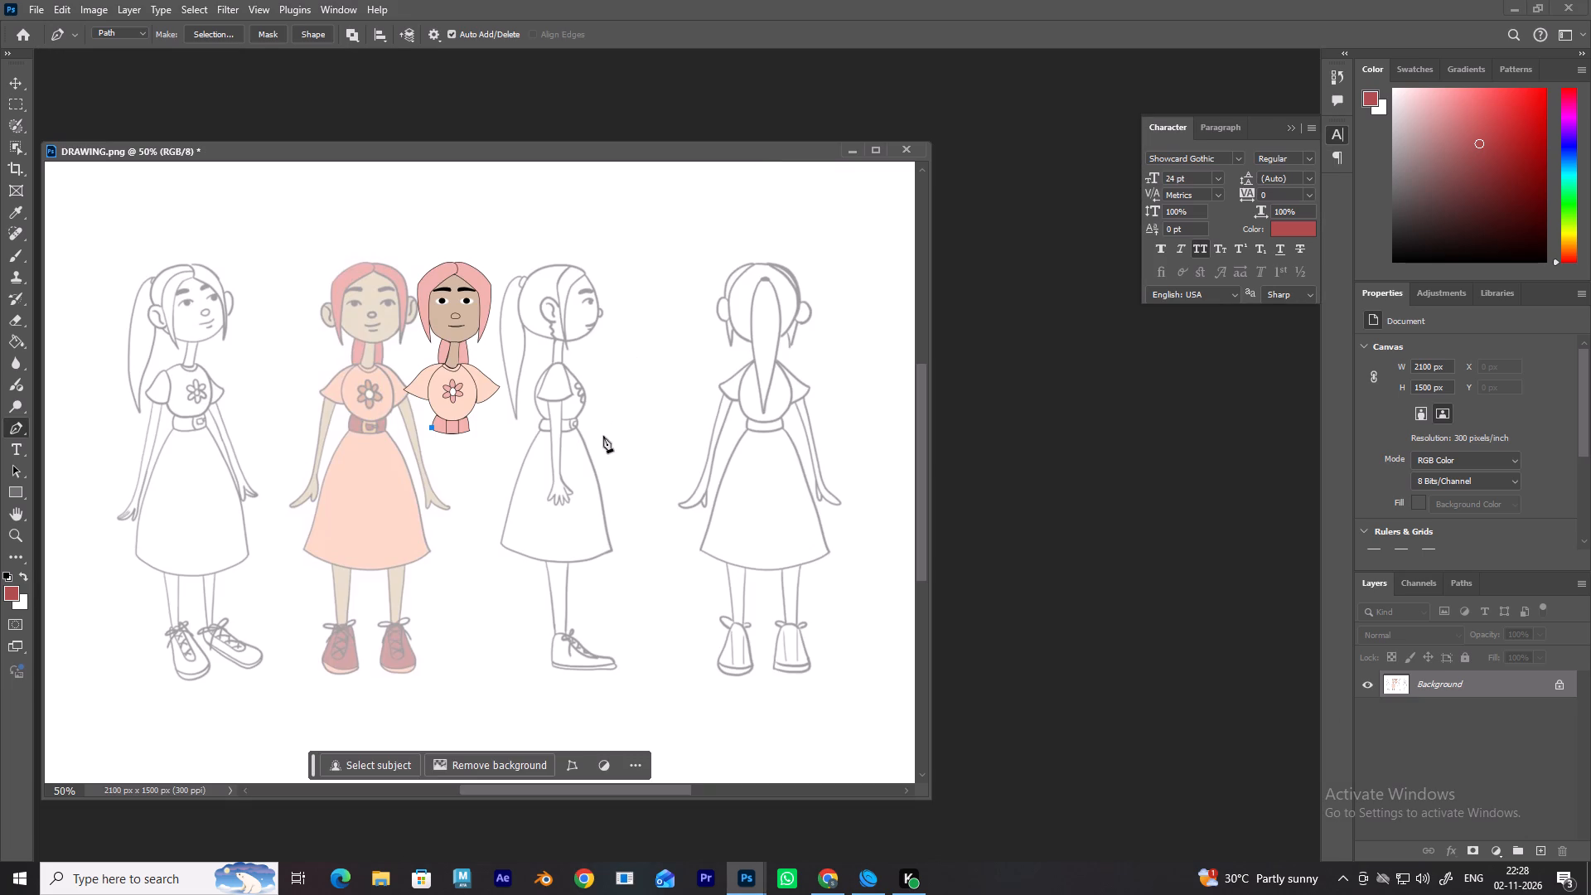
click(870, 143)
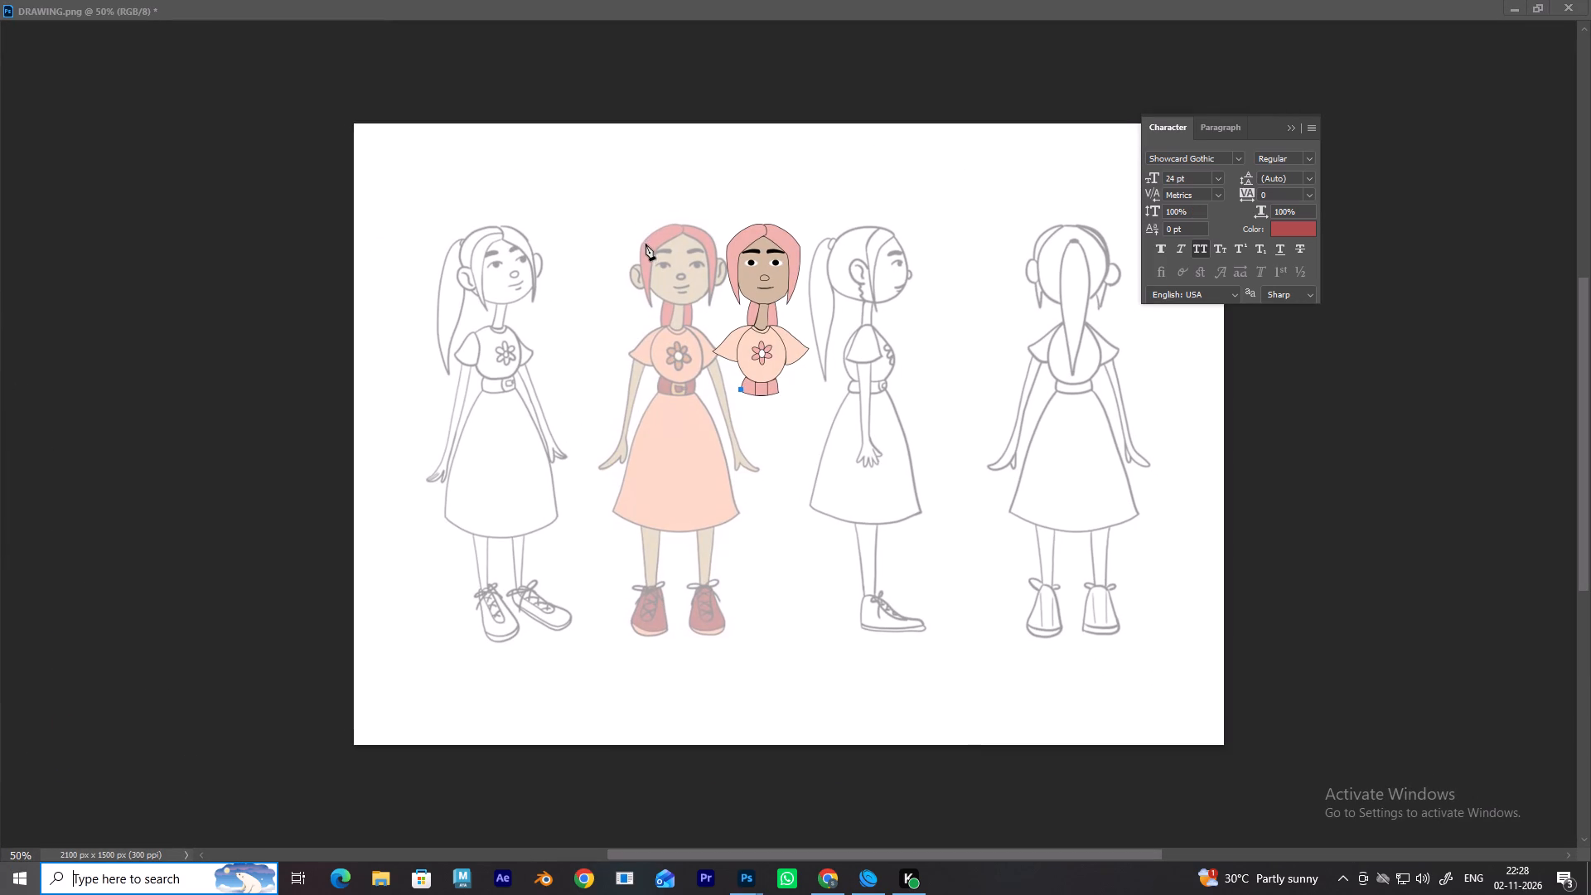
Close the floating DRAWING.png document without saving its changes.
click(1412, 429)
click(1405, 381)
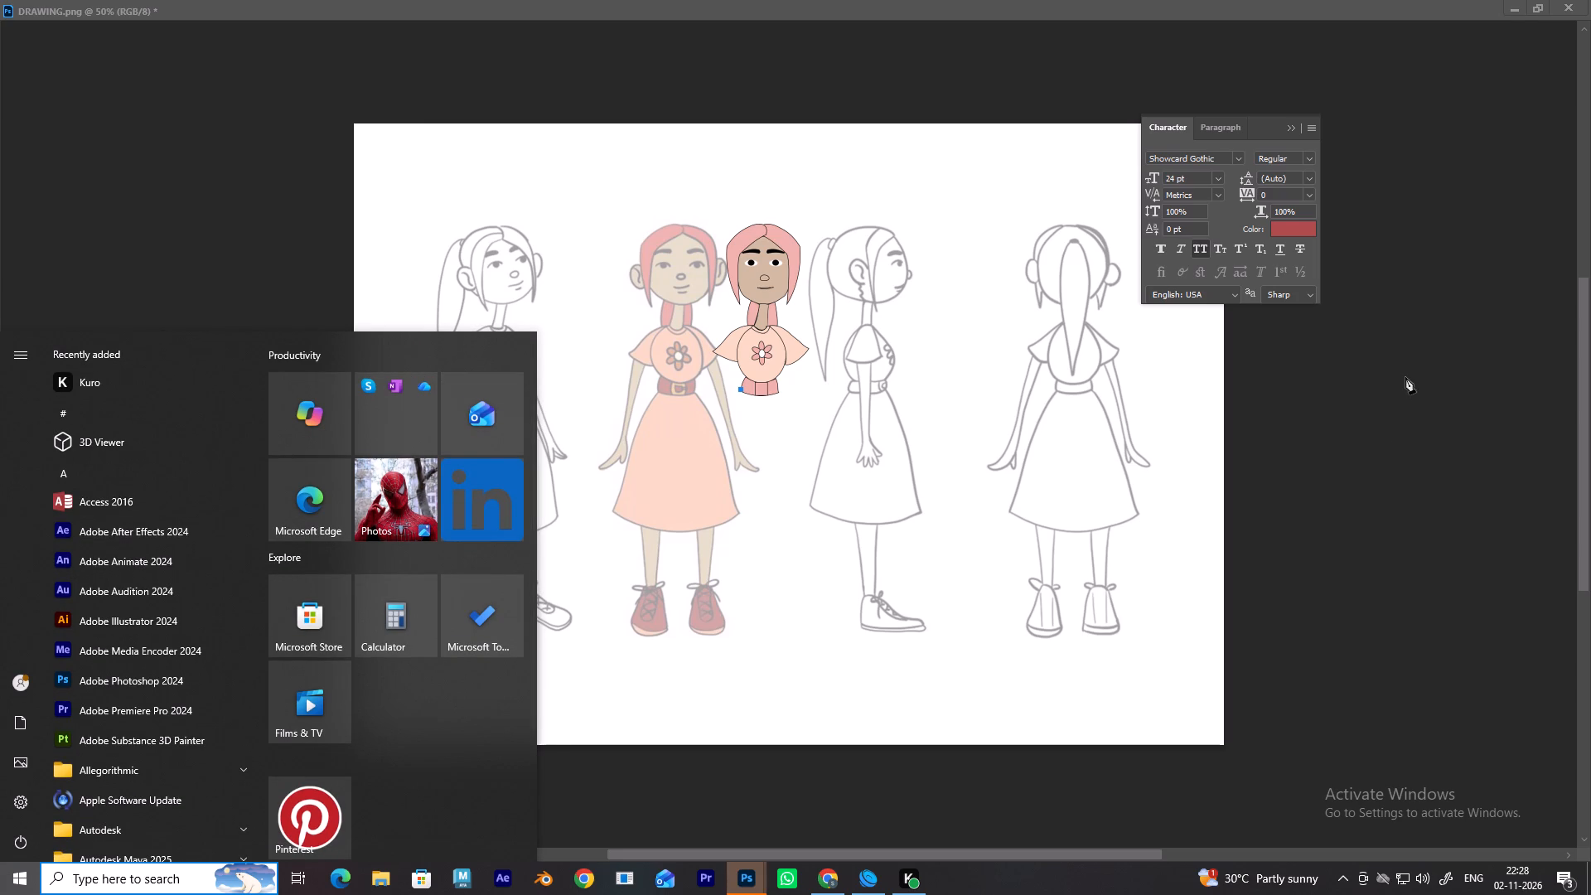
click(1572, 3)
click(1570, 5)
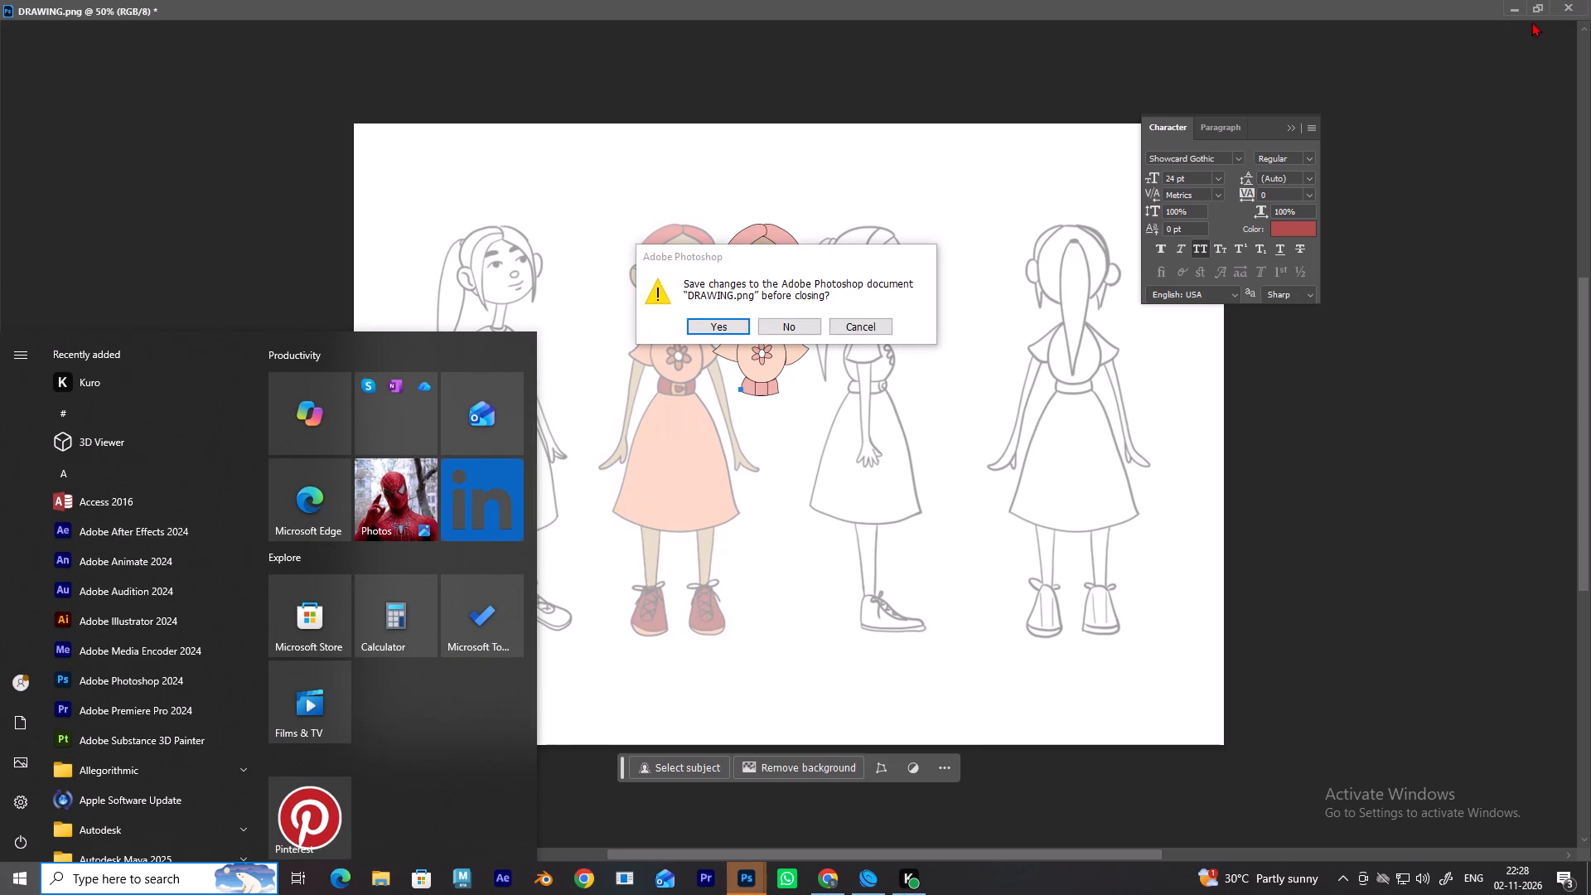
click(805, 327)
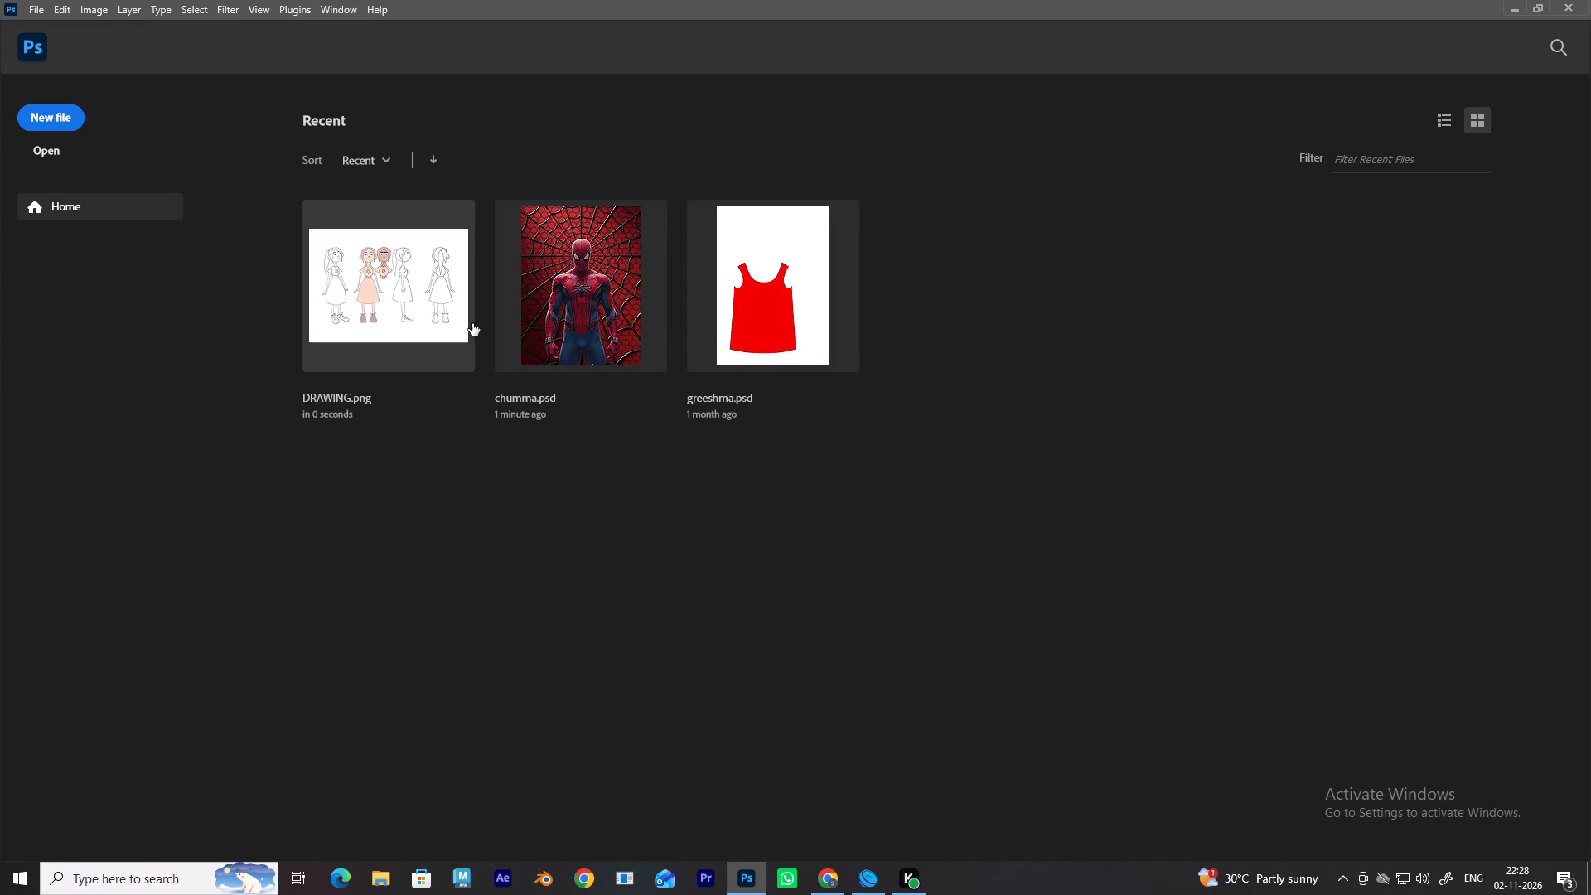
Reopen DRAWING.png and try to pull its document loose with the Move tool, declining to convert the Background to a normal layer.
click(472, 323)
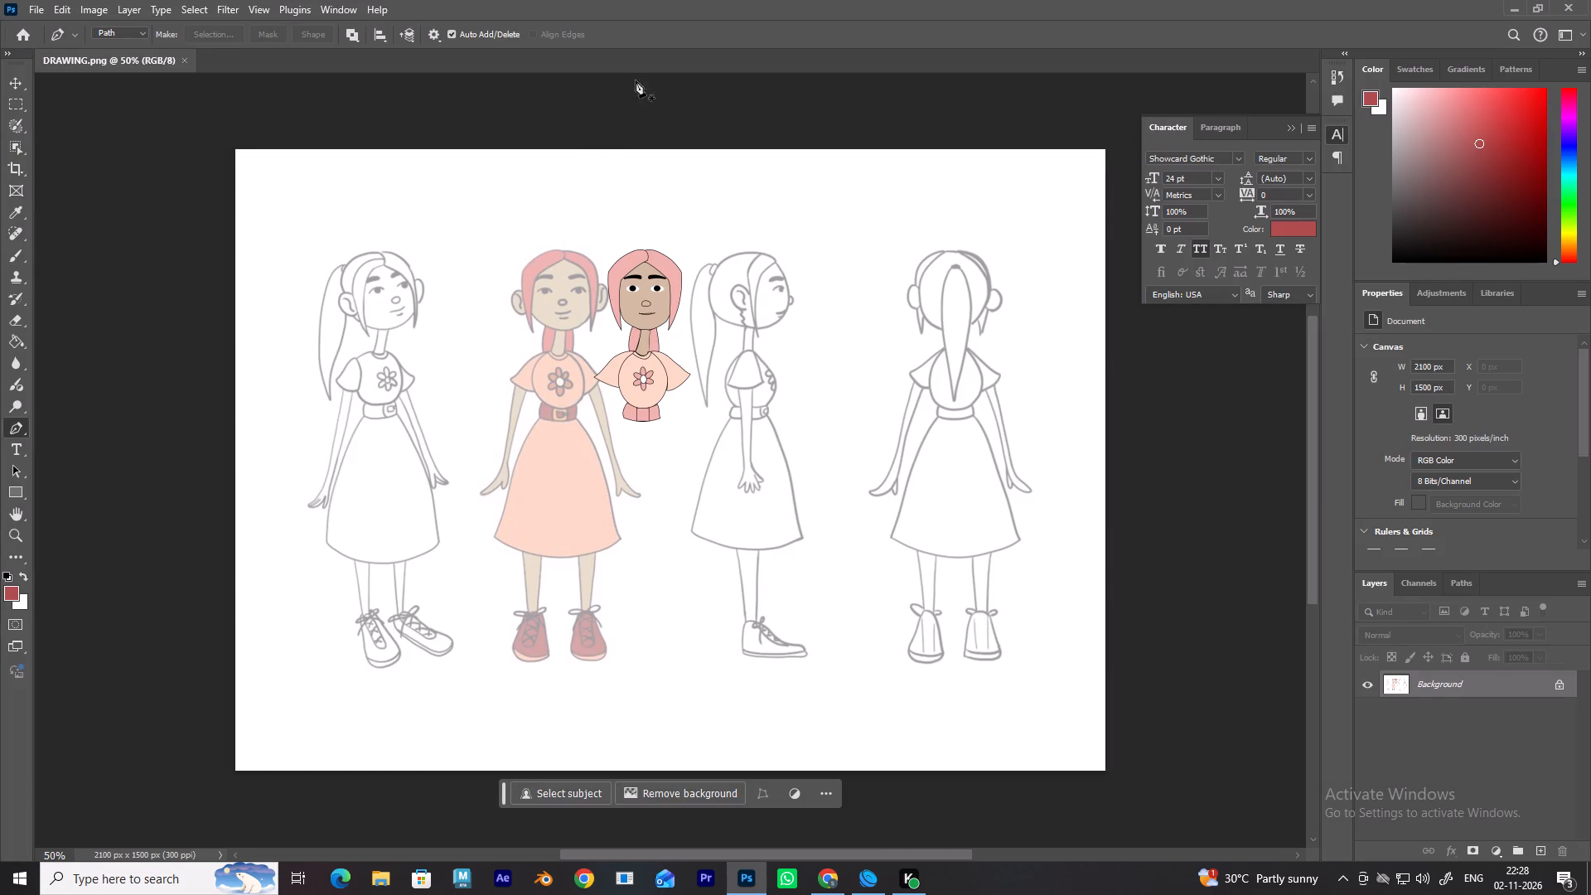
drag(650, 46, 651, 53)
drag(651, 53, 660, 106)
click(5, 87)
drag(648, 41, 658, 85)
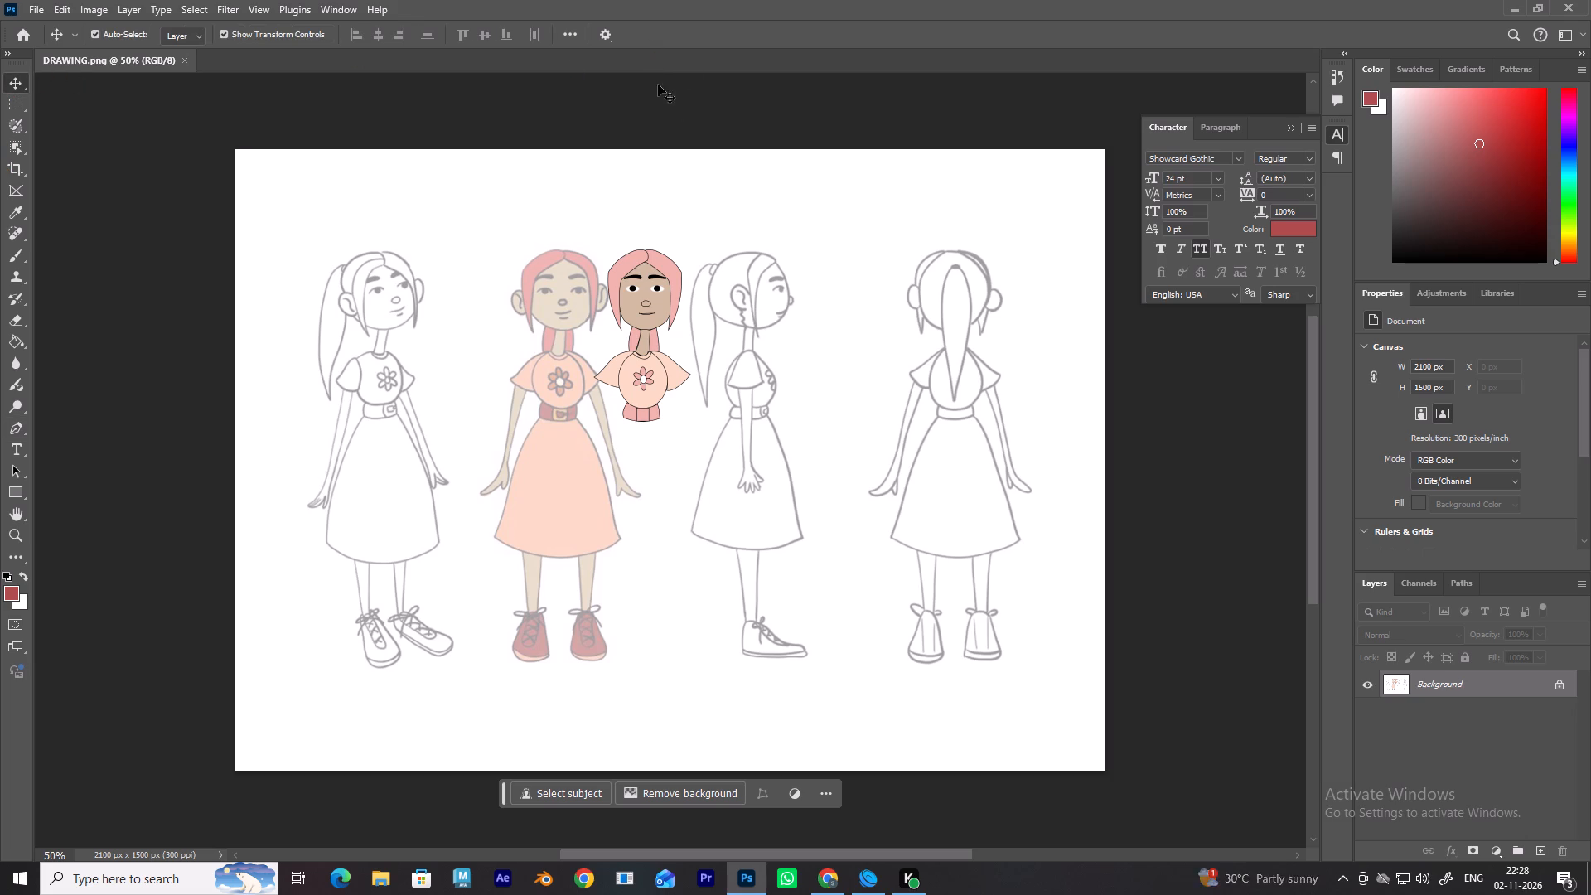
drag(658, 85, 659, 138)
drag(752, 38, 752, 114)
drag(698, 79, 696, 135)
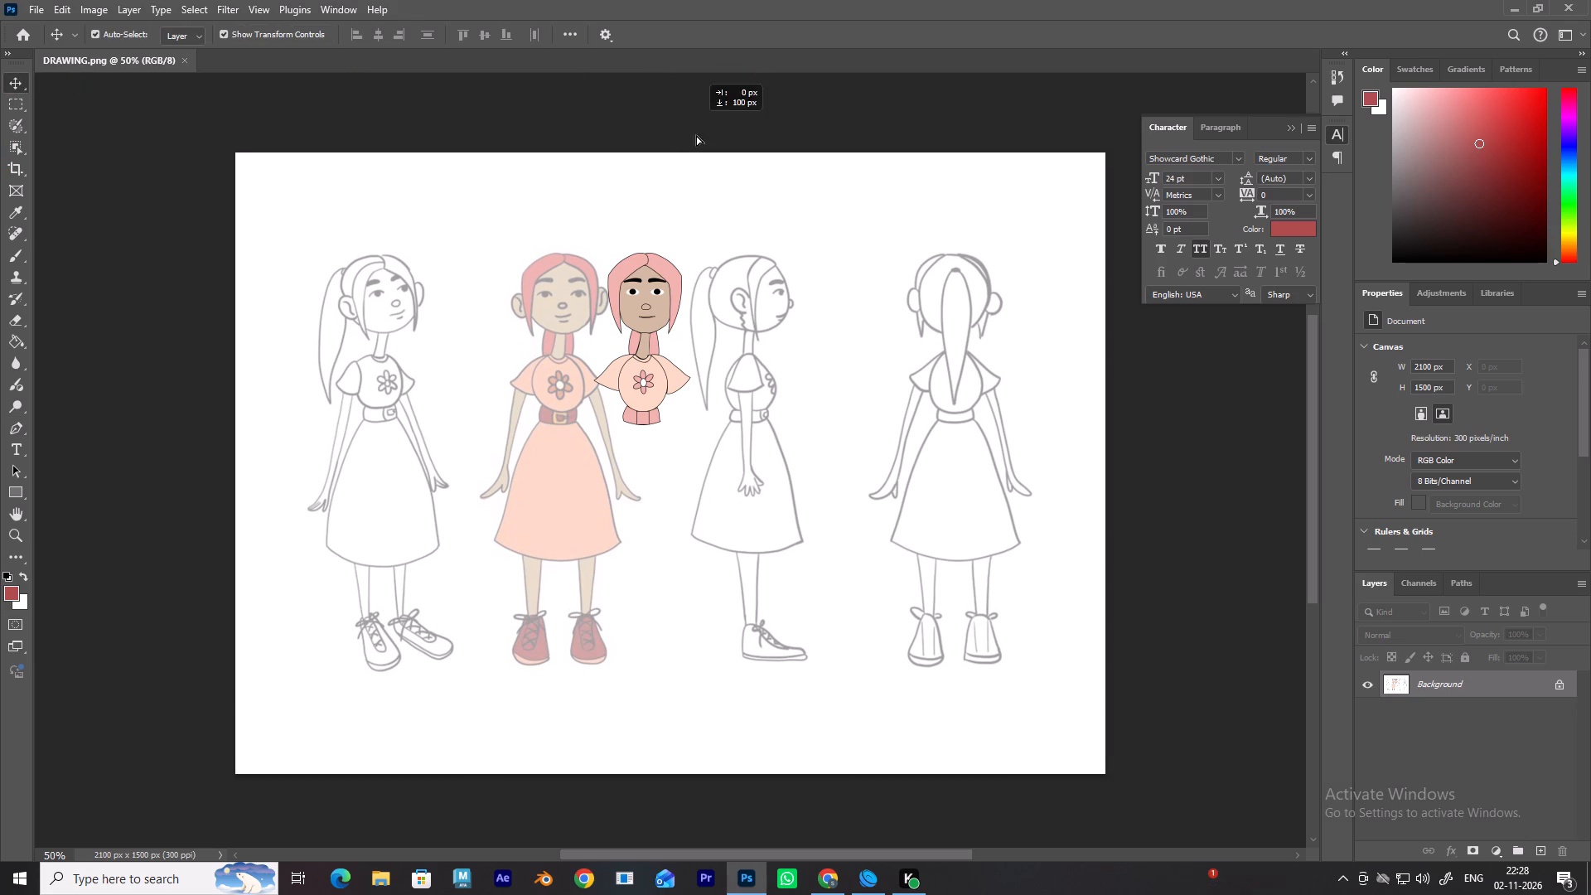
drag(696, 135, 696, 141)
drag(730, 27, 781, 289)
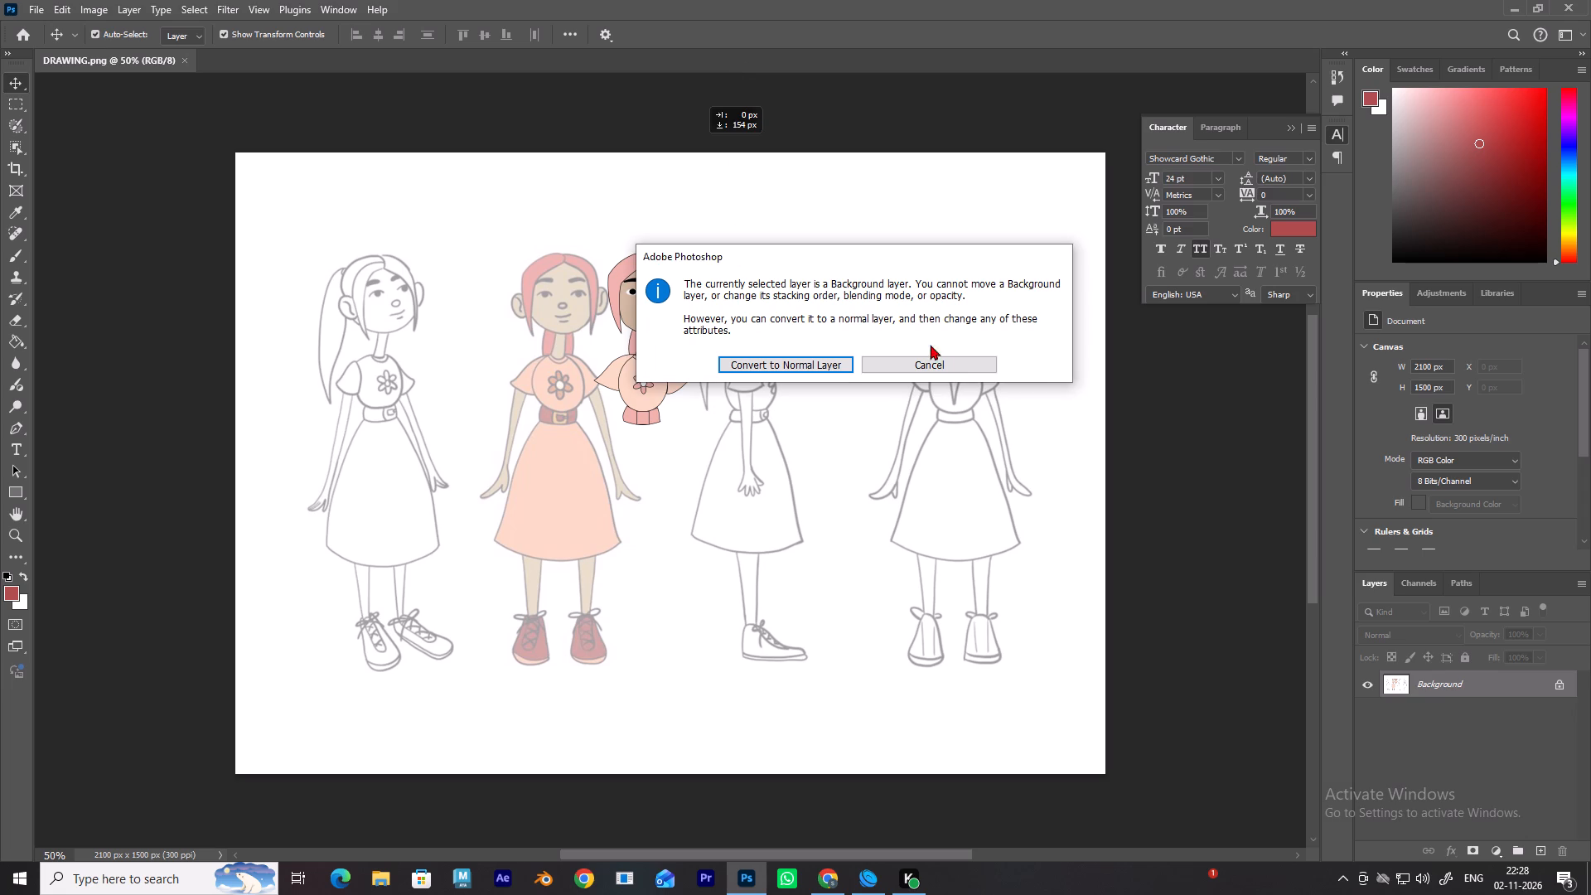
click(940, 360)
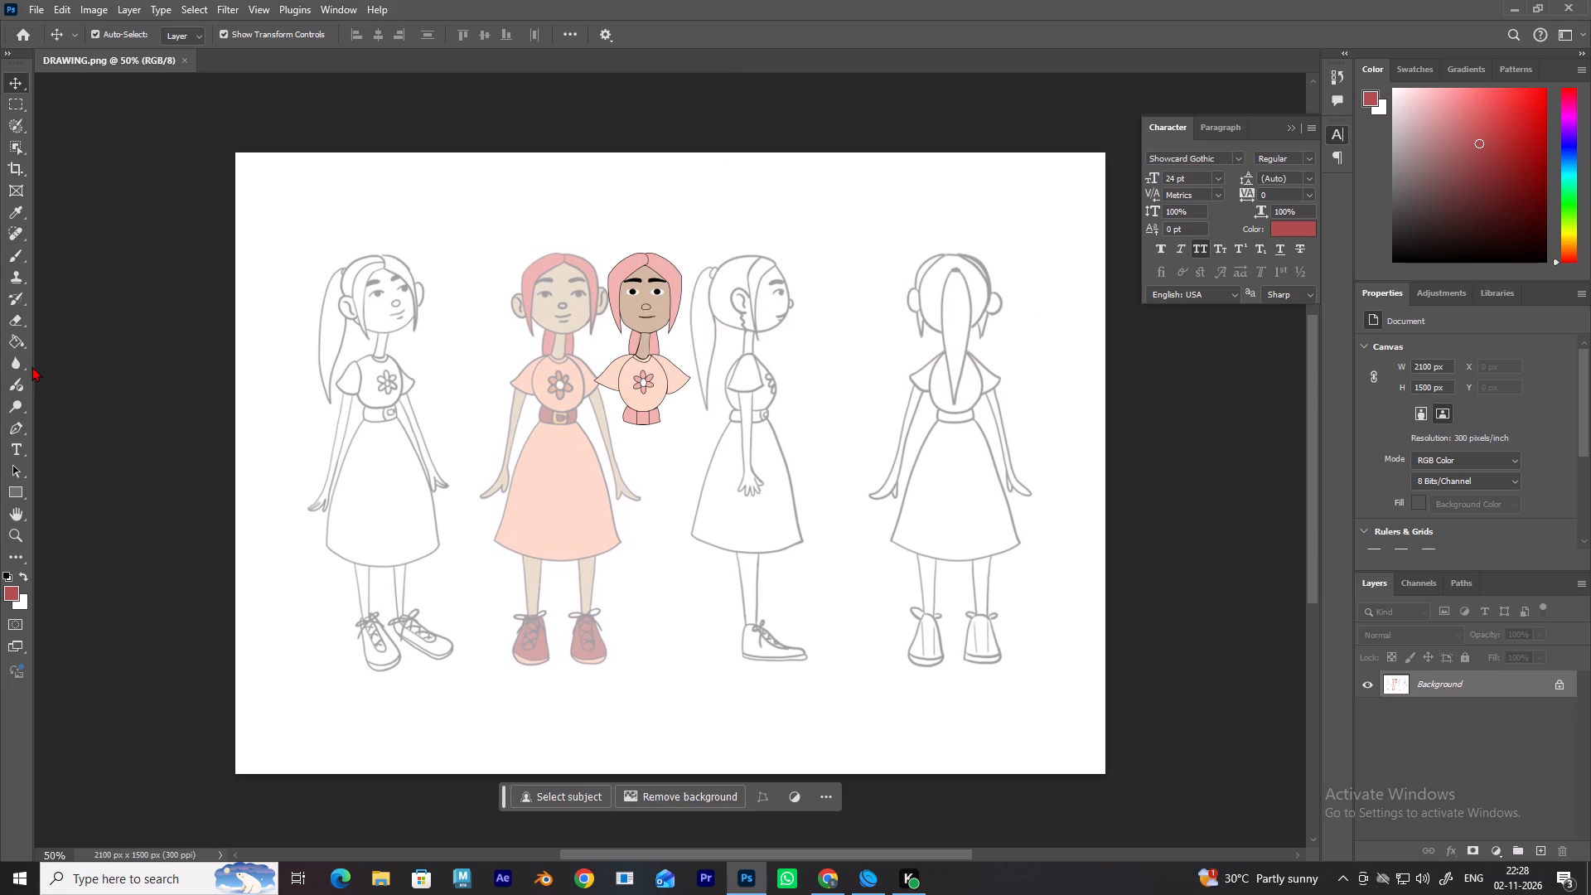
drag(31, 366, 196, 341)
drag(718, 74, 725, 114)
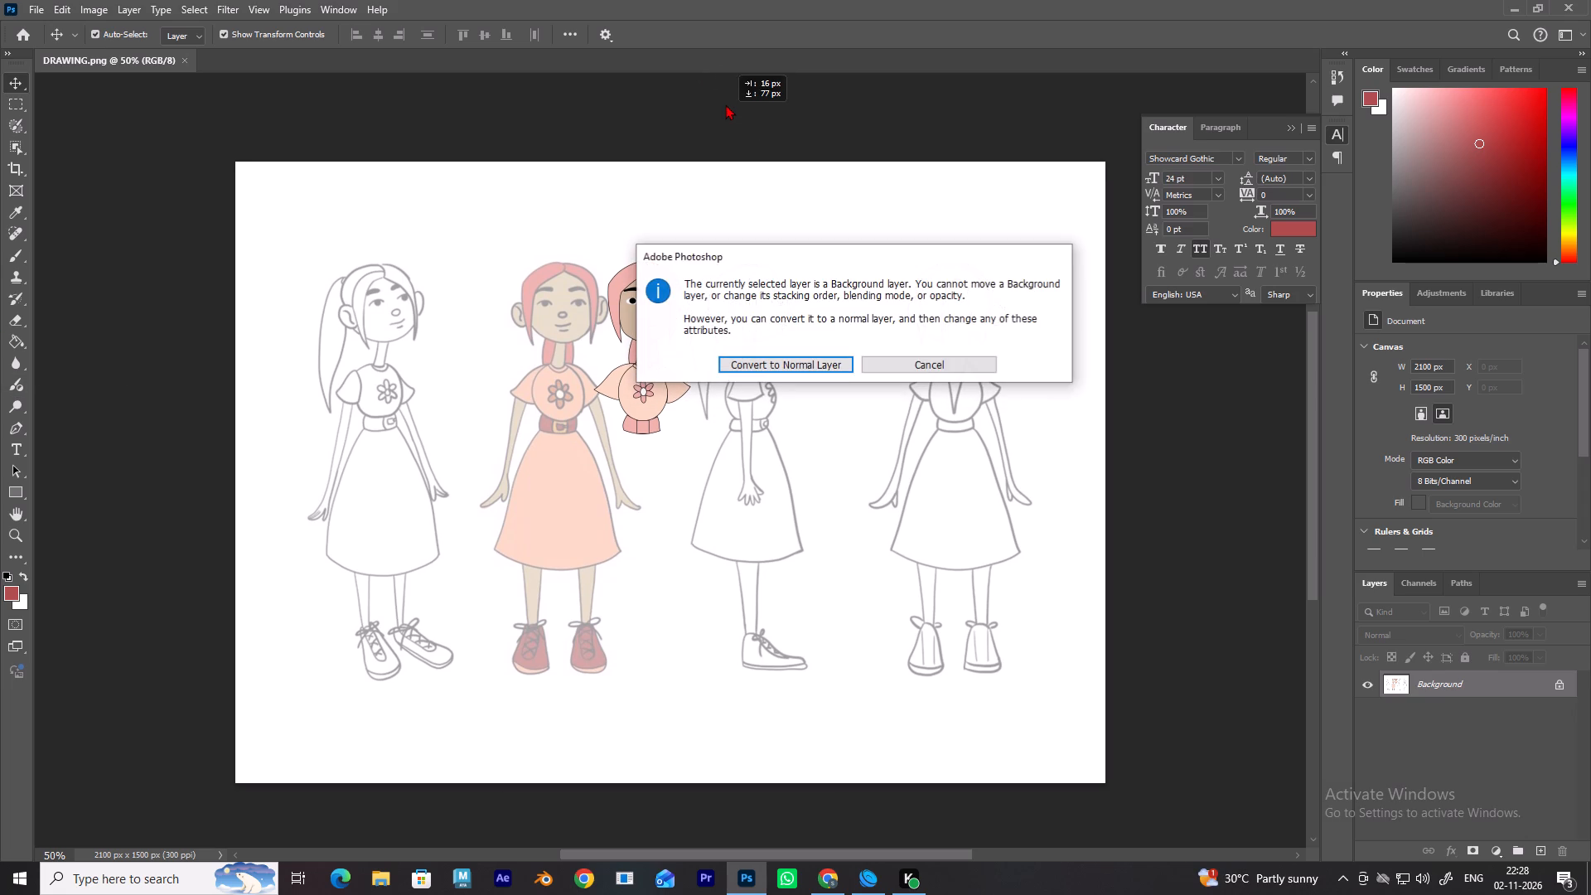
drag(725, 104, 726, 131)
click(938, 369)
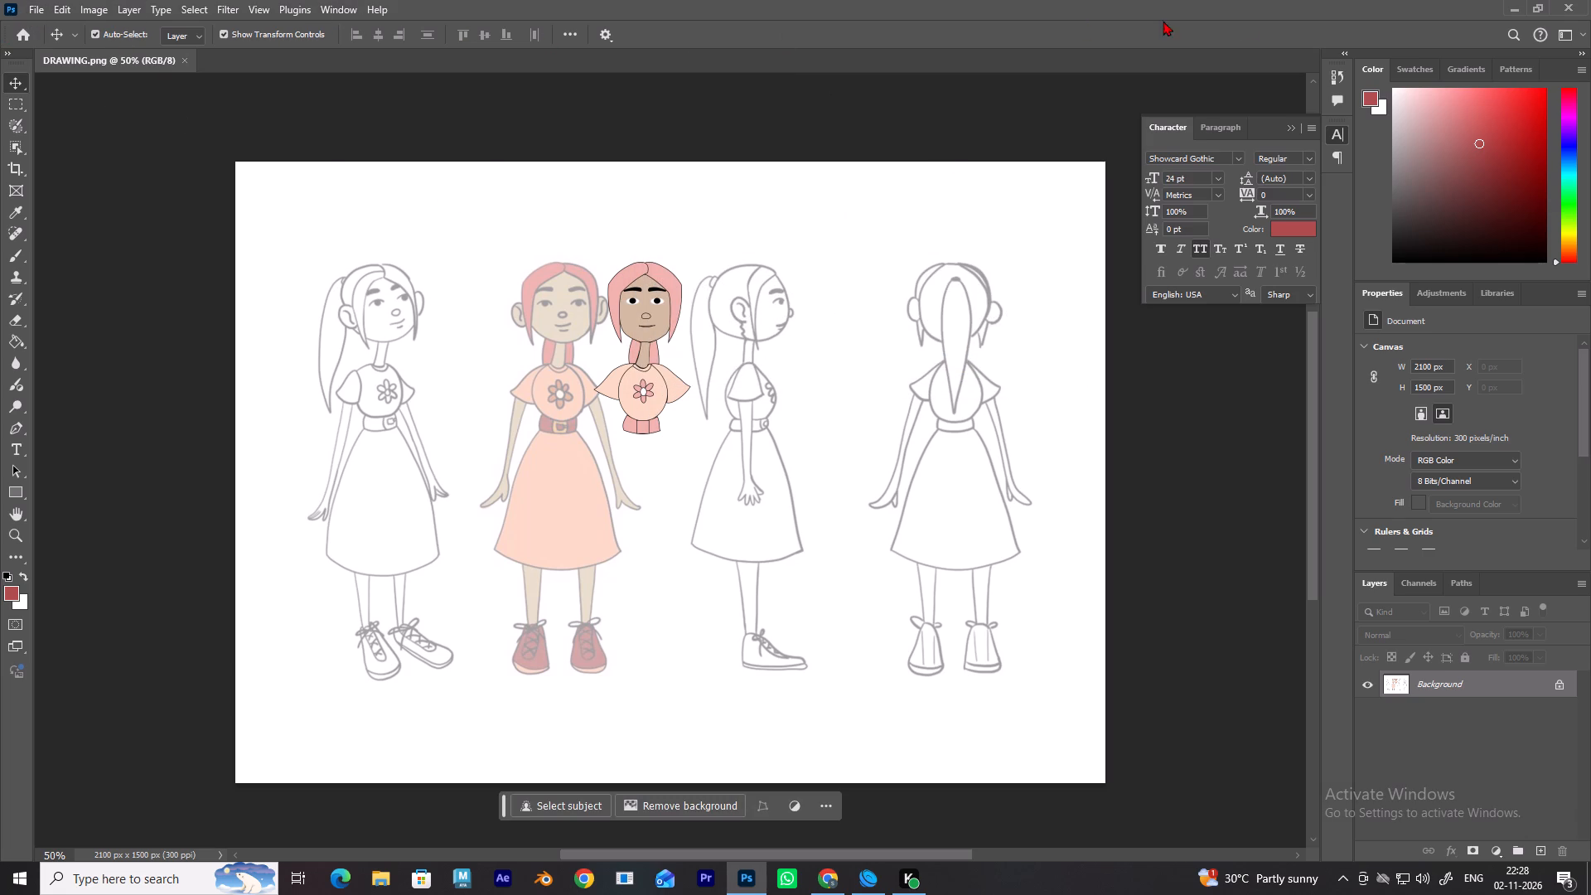
Close Photoshop with DRAWING.png still open.
click(1569, 0)
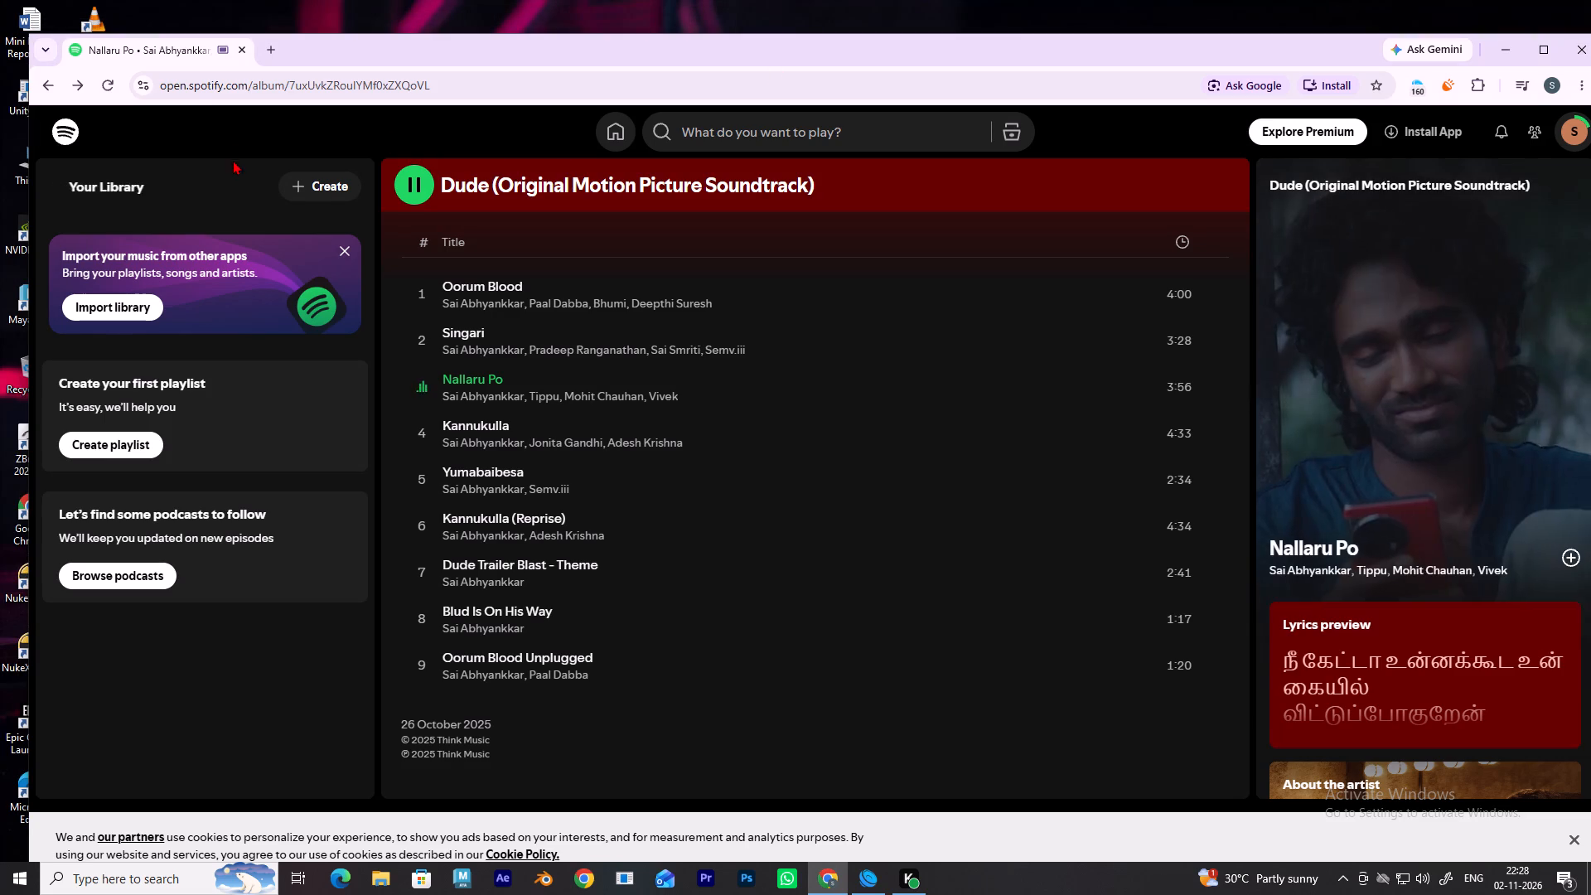
Restart Photoshop and look through the images and PSD files in the Downloads folder without opening one.
click(746, 886)
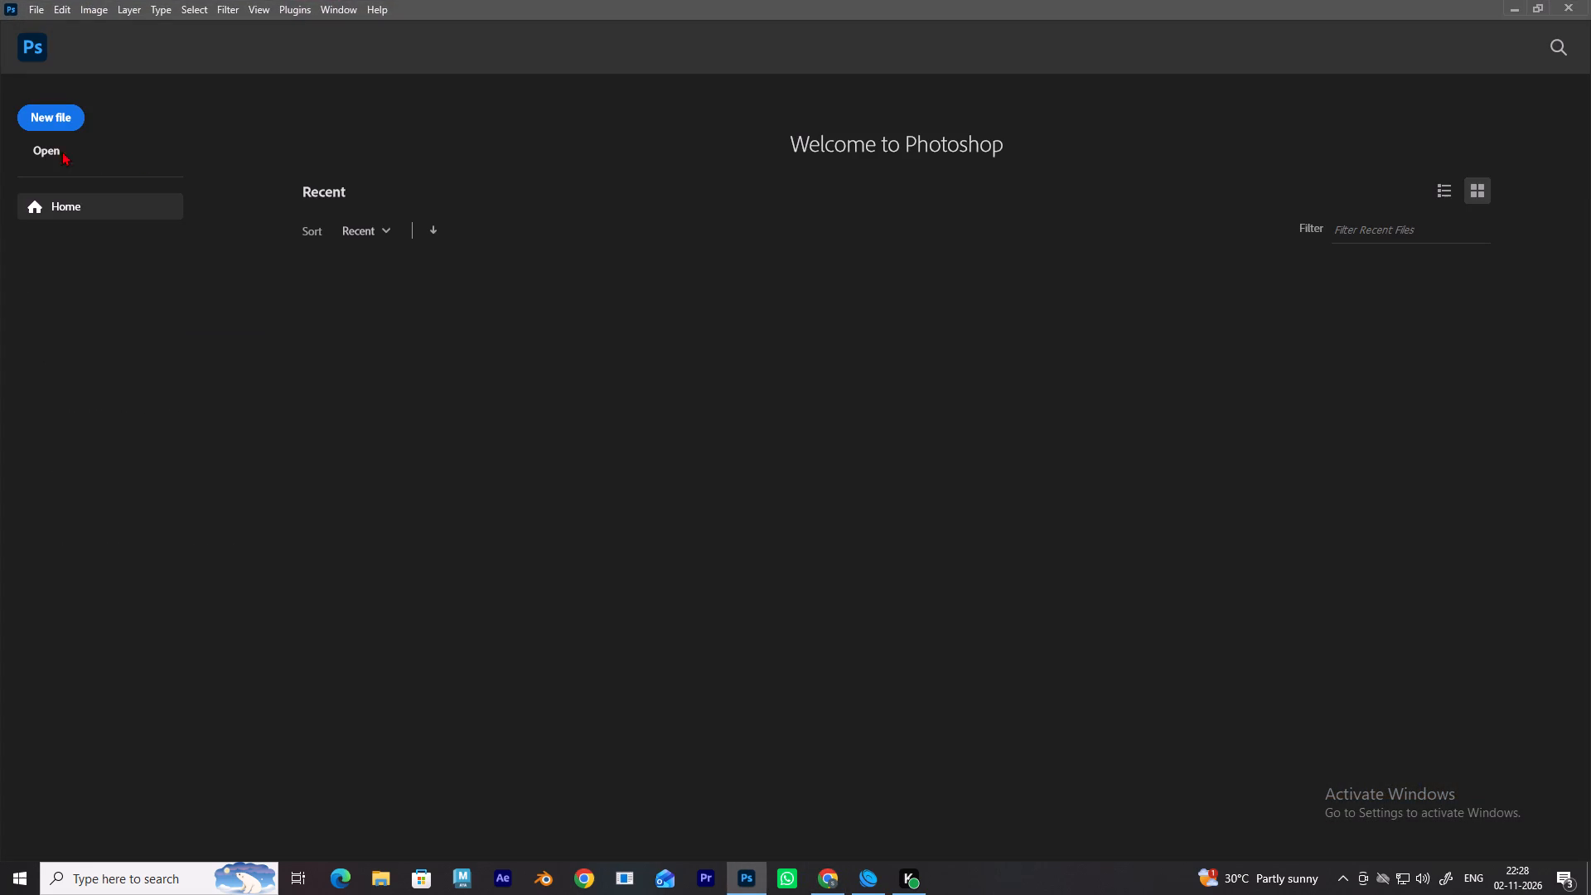
click(44, 149)
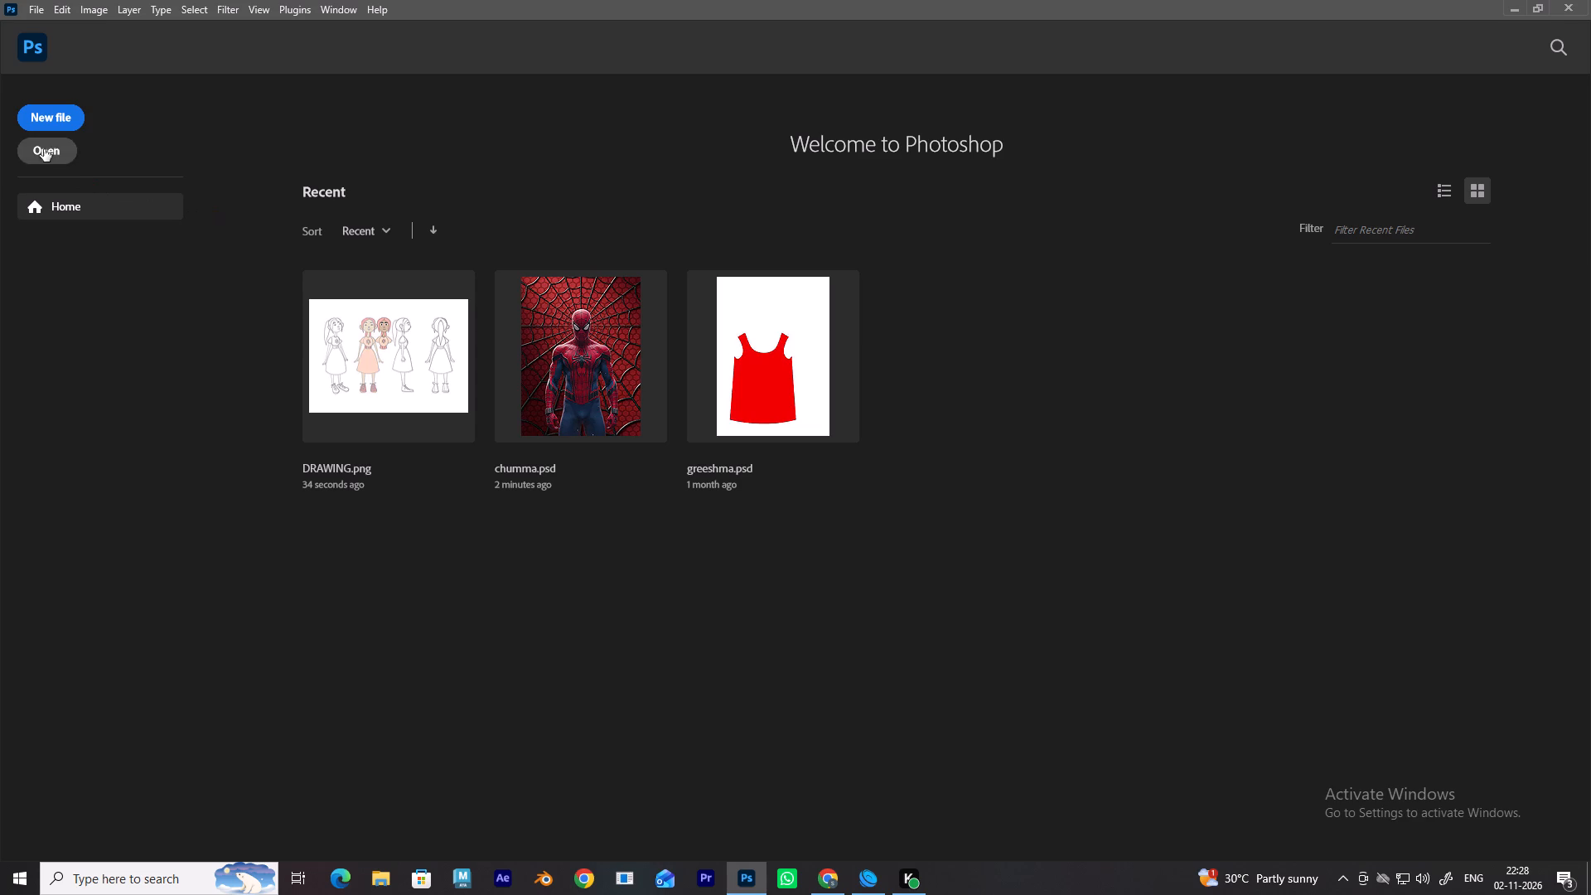
scroll(385, 253, down, 2)
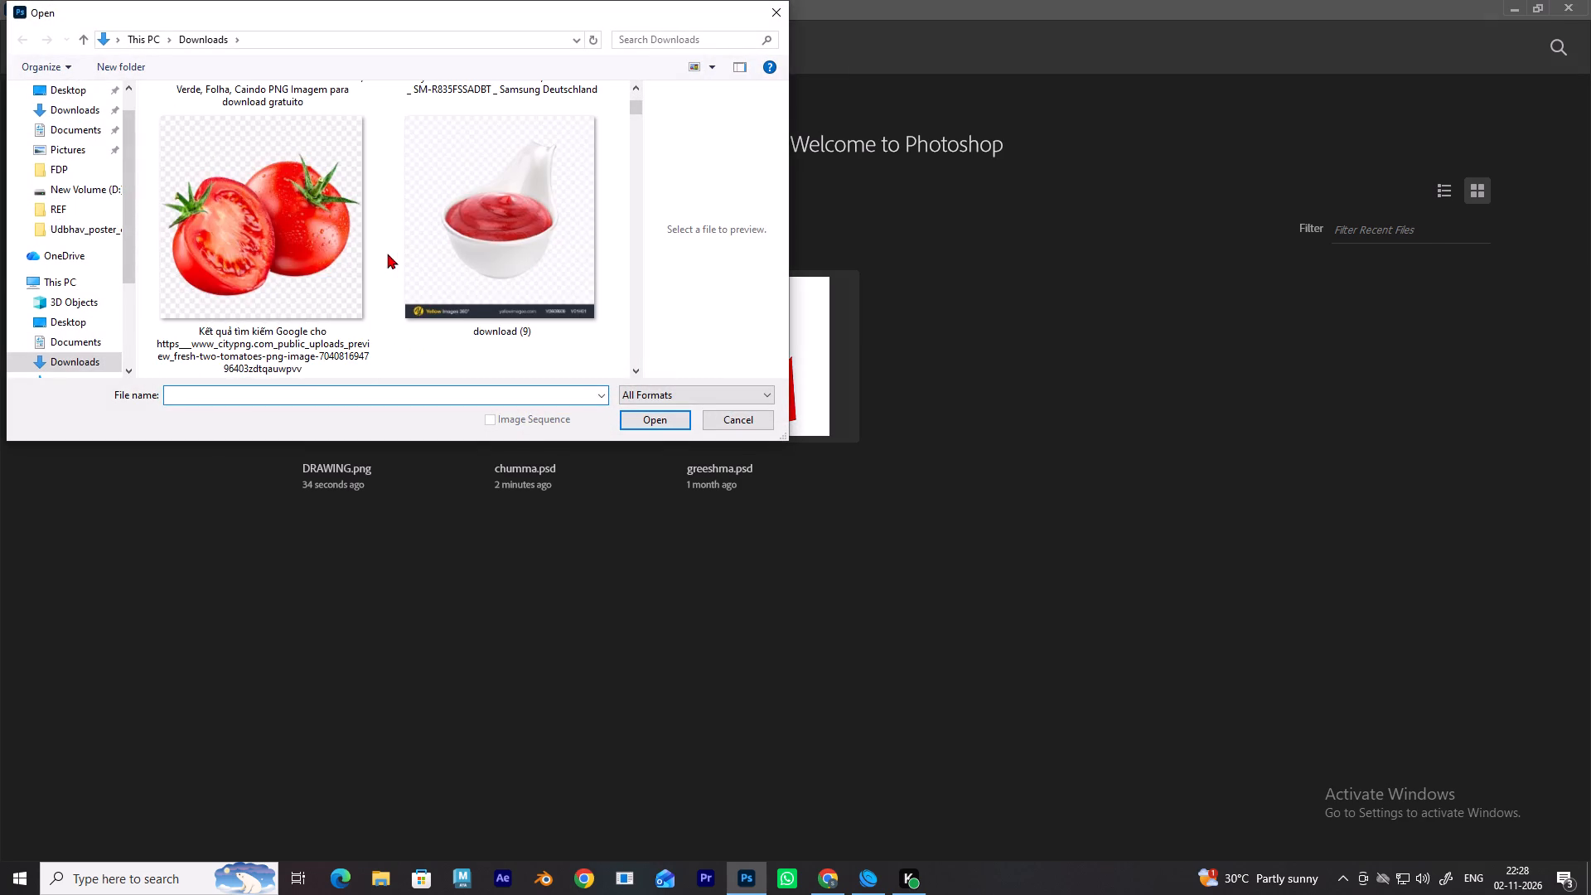
scroll(387, 254, down, 3)
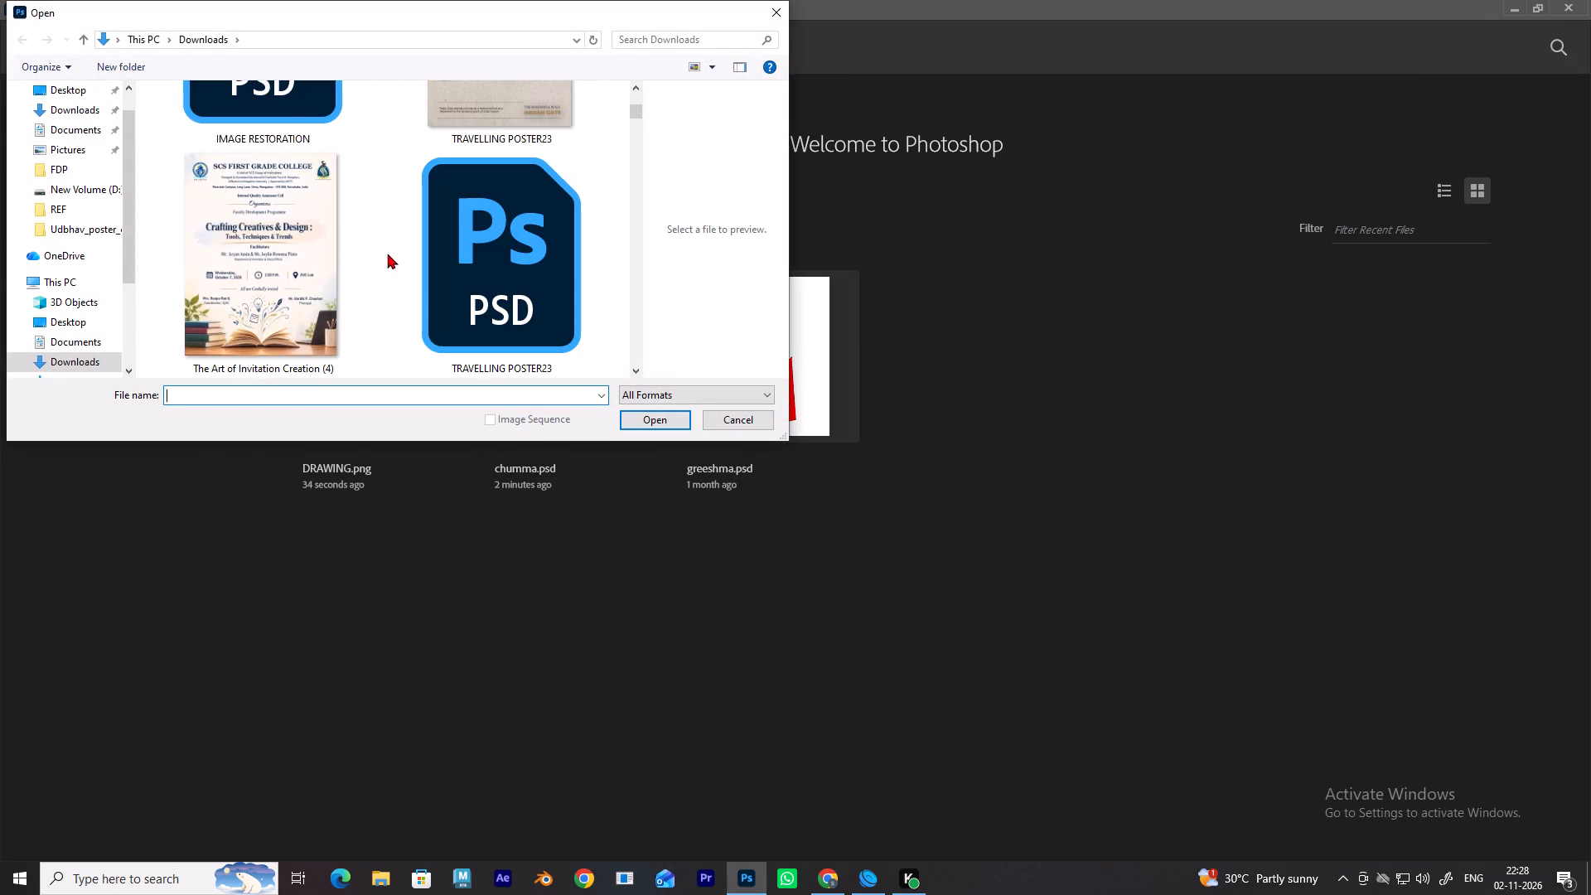
scroll(387, 254, up, 1)
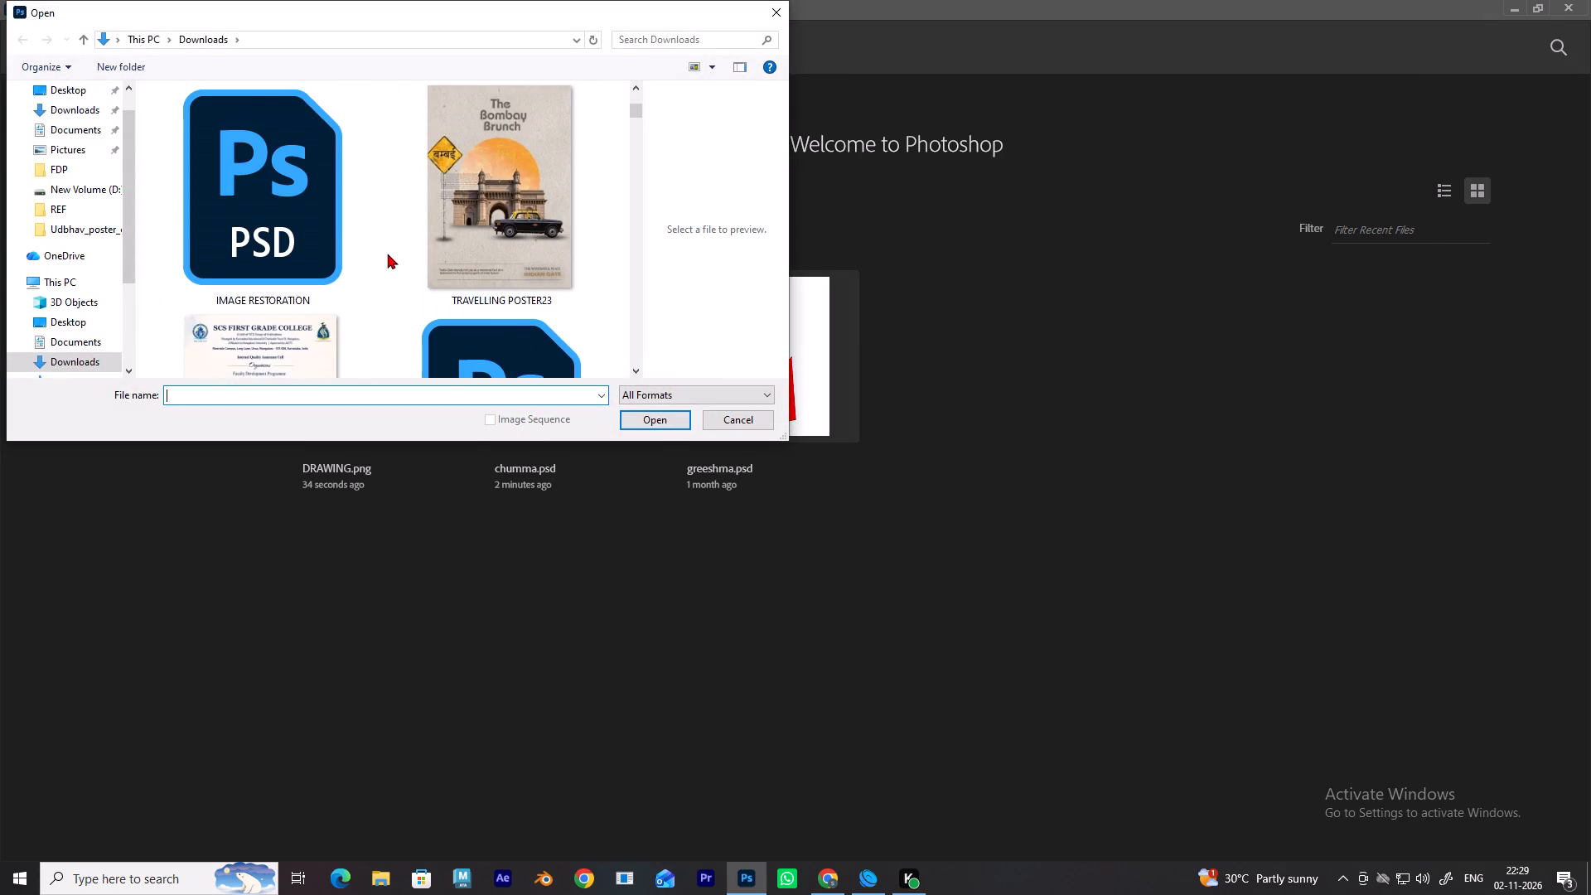
scroll(387, 254, down, 1)
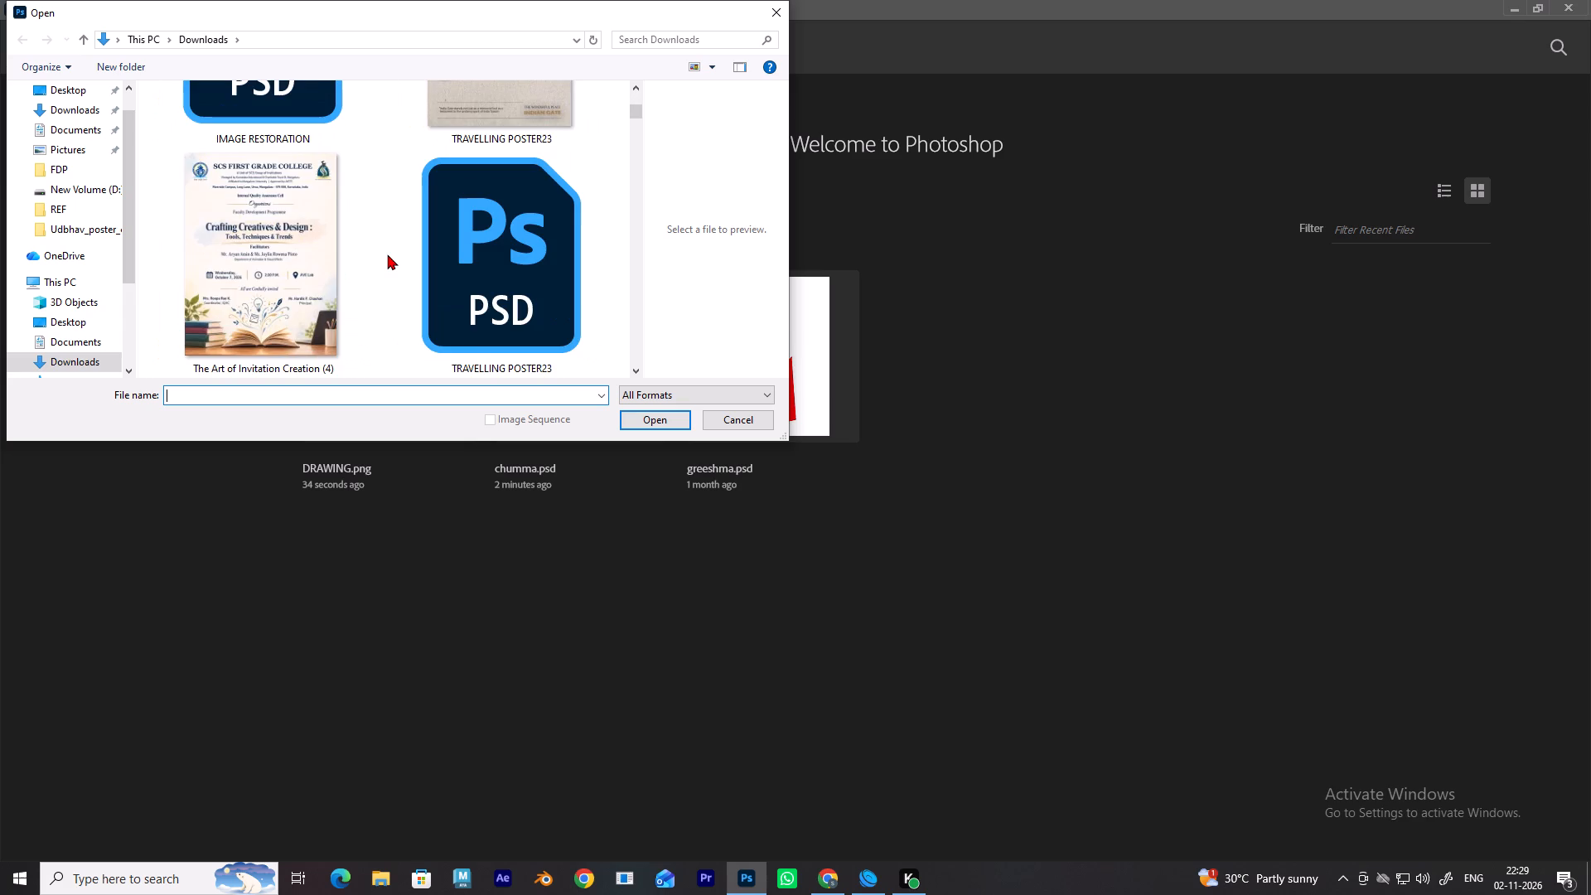
scroll(387, 254, down, 1)
scroll(387, 254, up, 2)
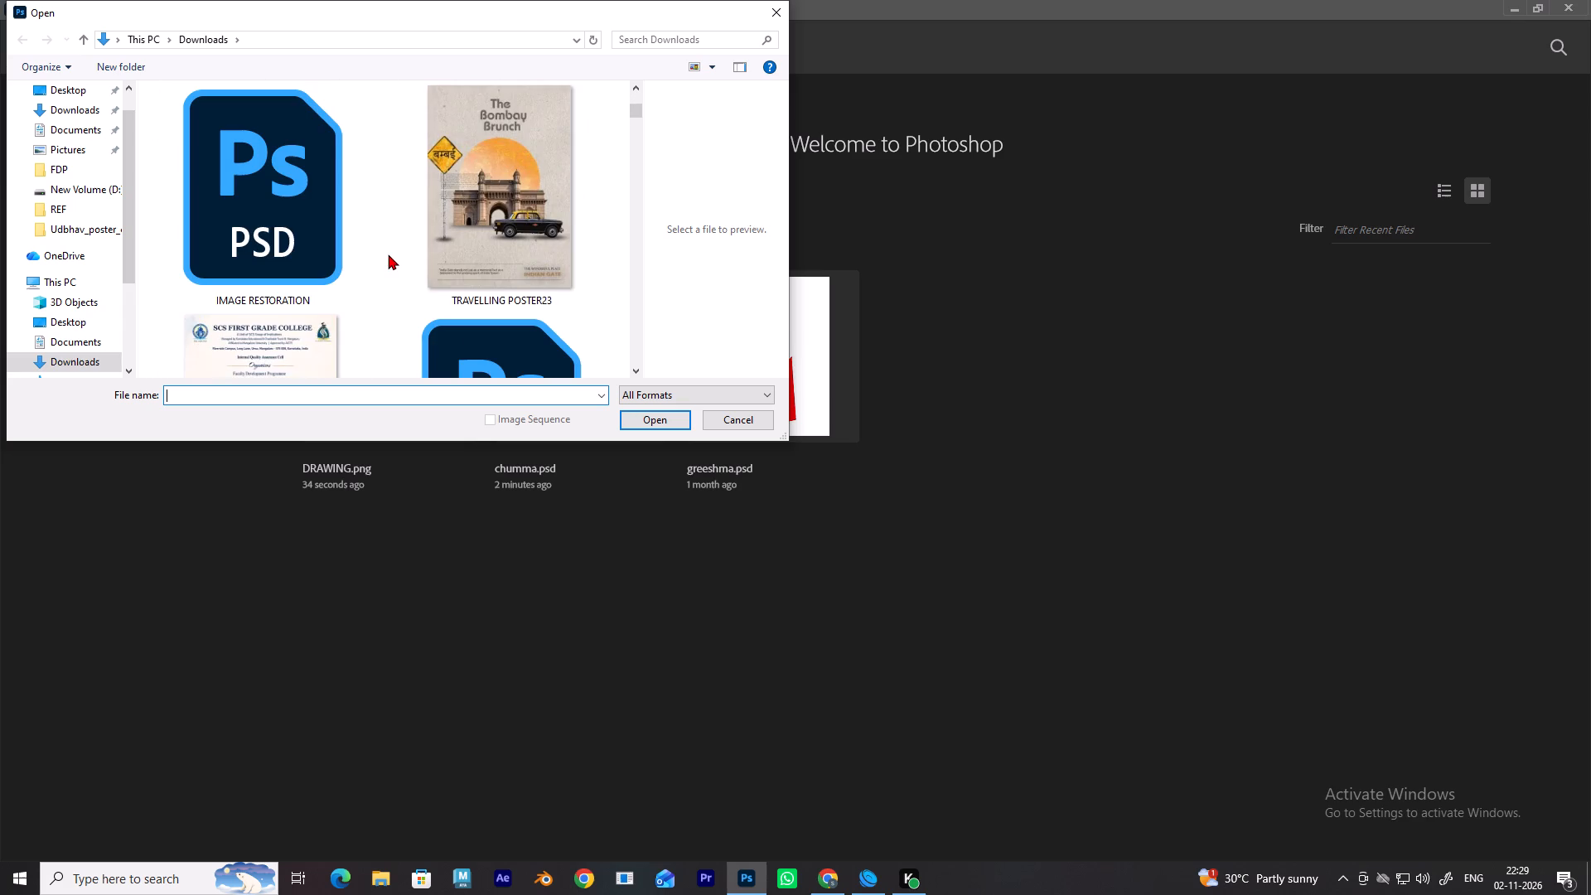
scroll(466, 231, up, 1)
scroll(466, 232, down, 1)
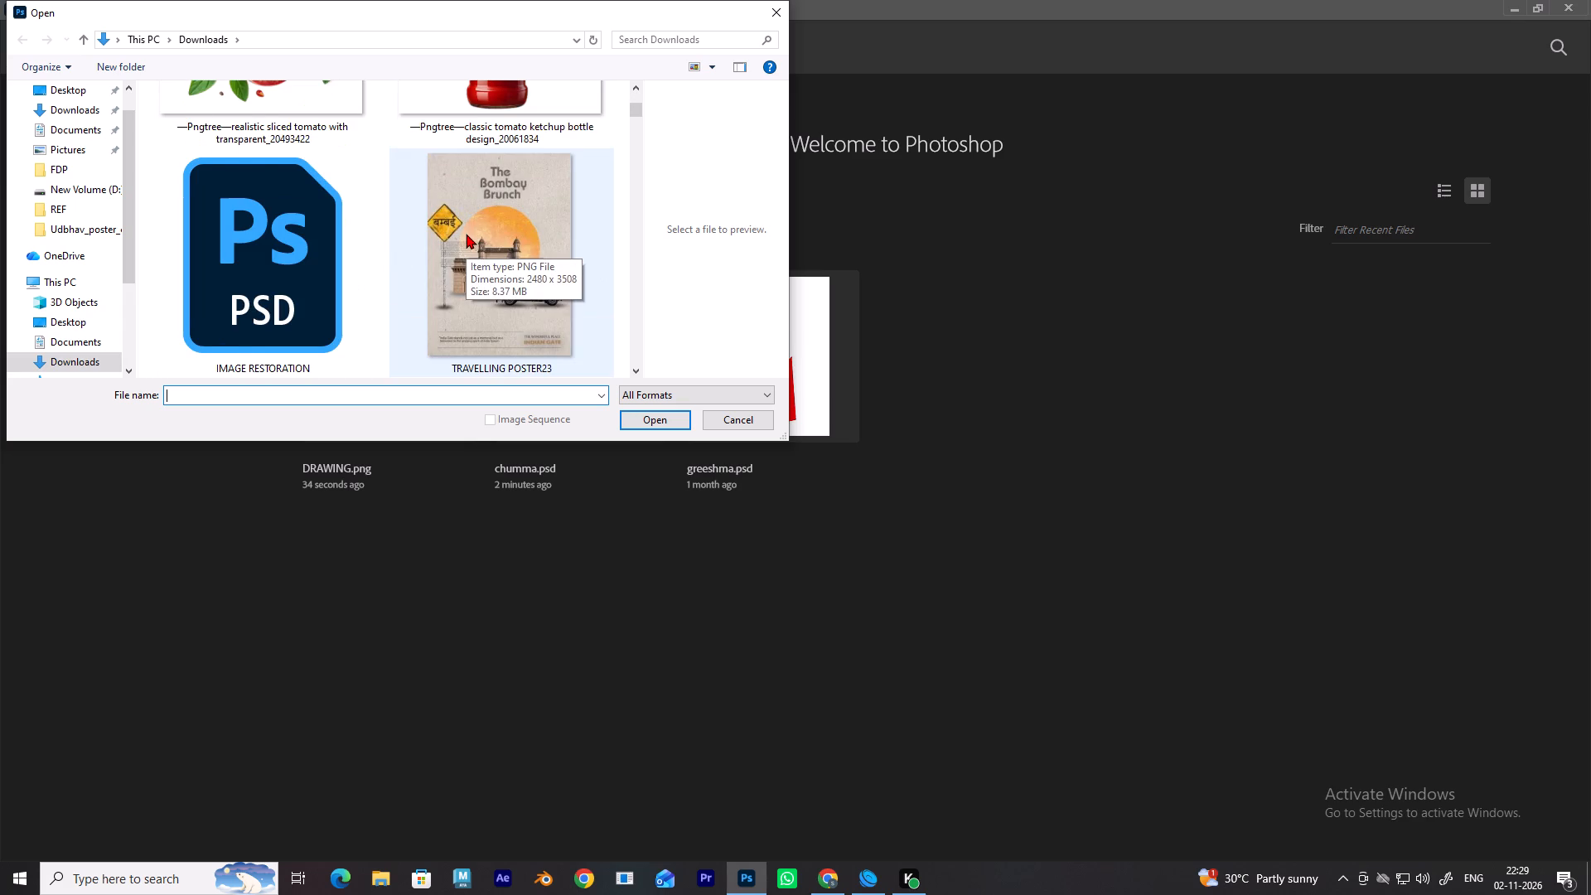
scroll(466, 236, down, 1)
scroll(466, 236, up, 2)
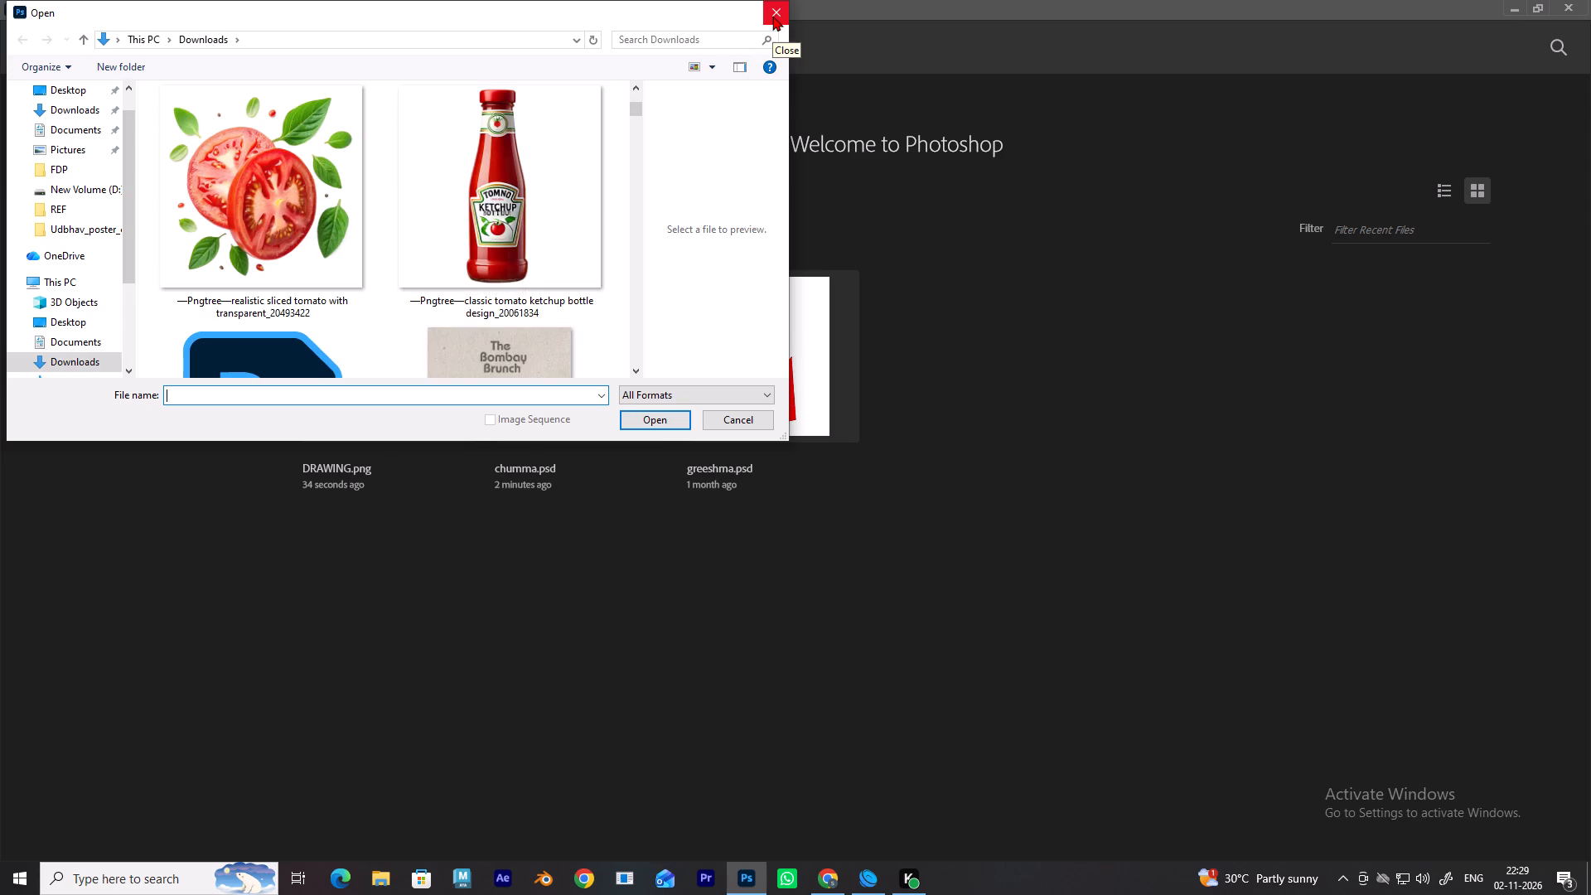
scroll(578, 225, down, 2)
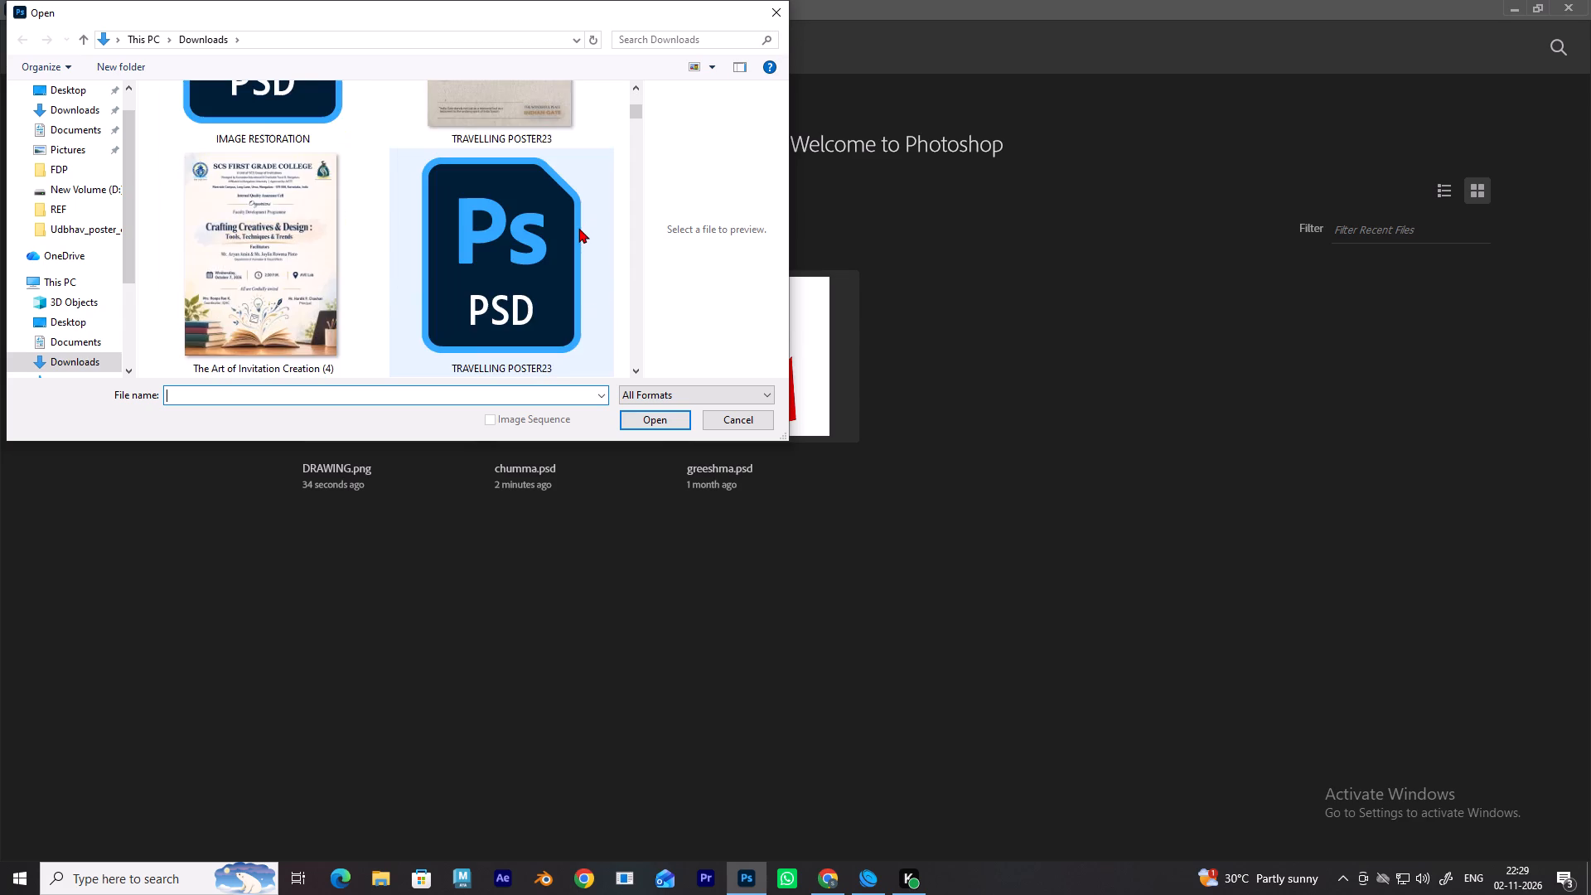
scroll(578, 228, down, 5)
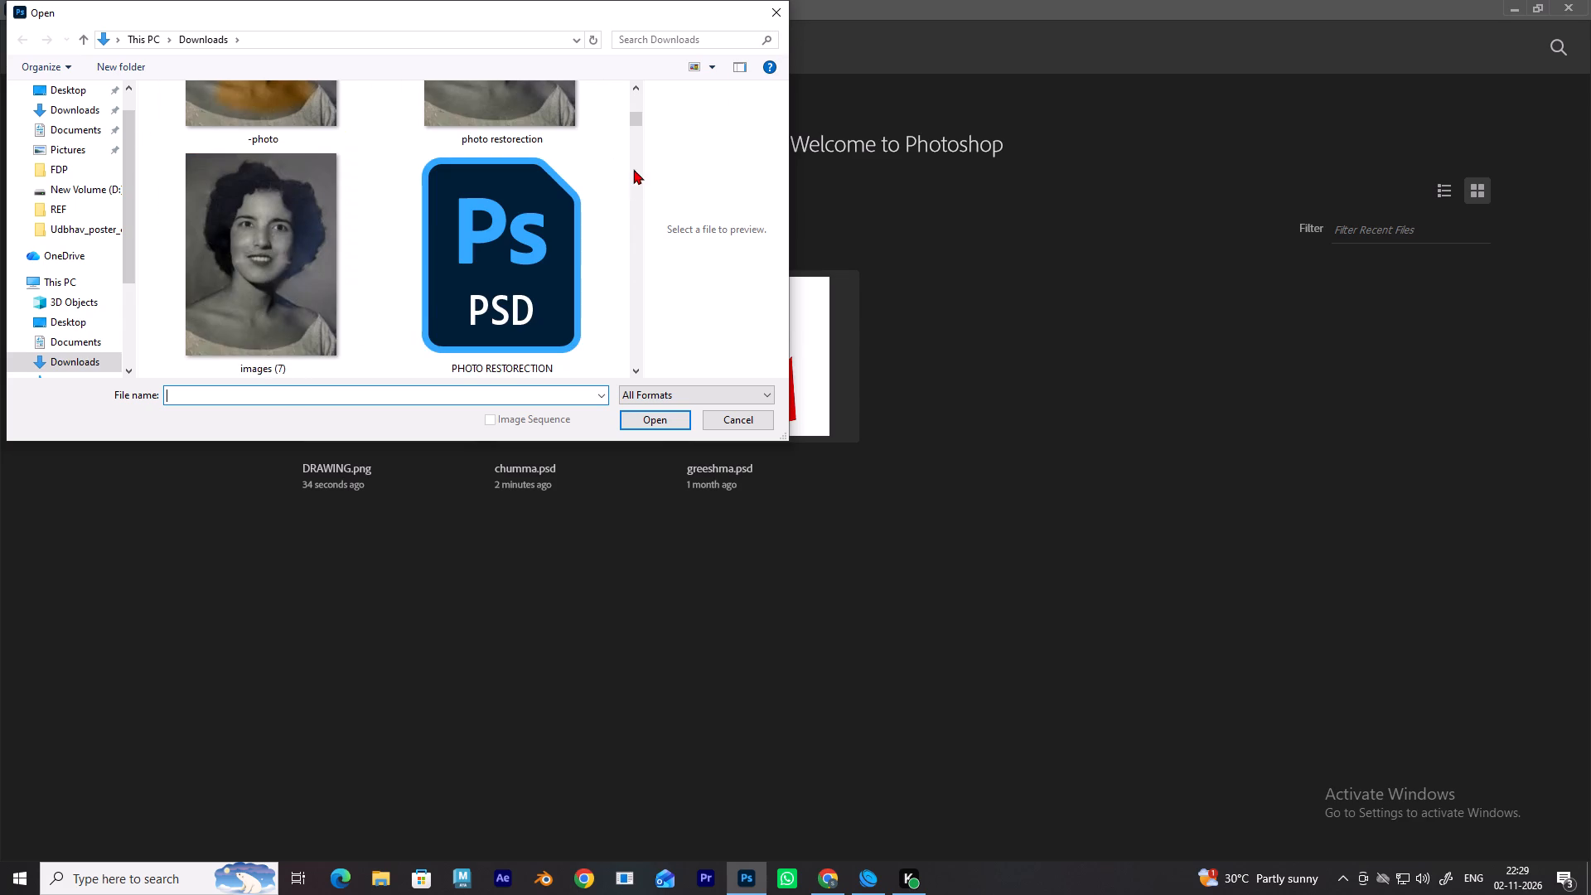
click(763, 7)
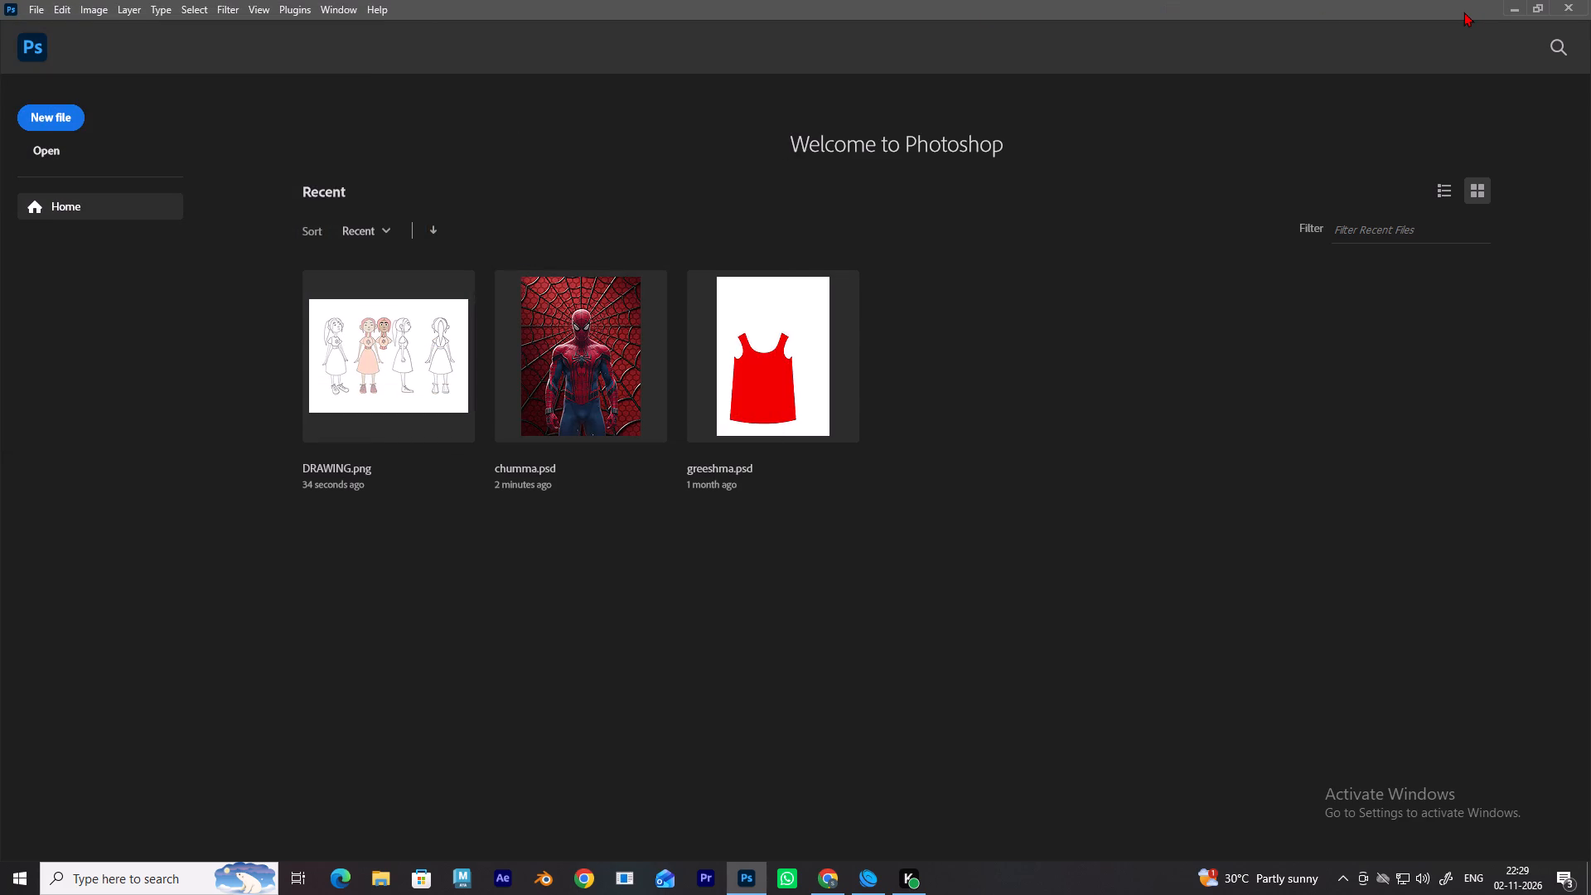
Close Photoshop from its home screen.
click(1580, 0)
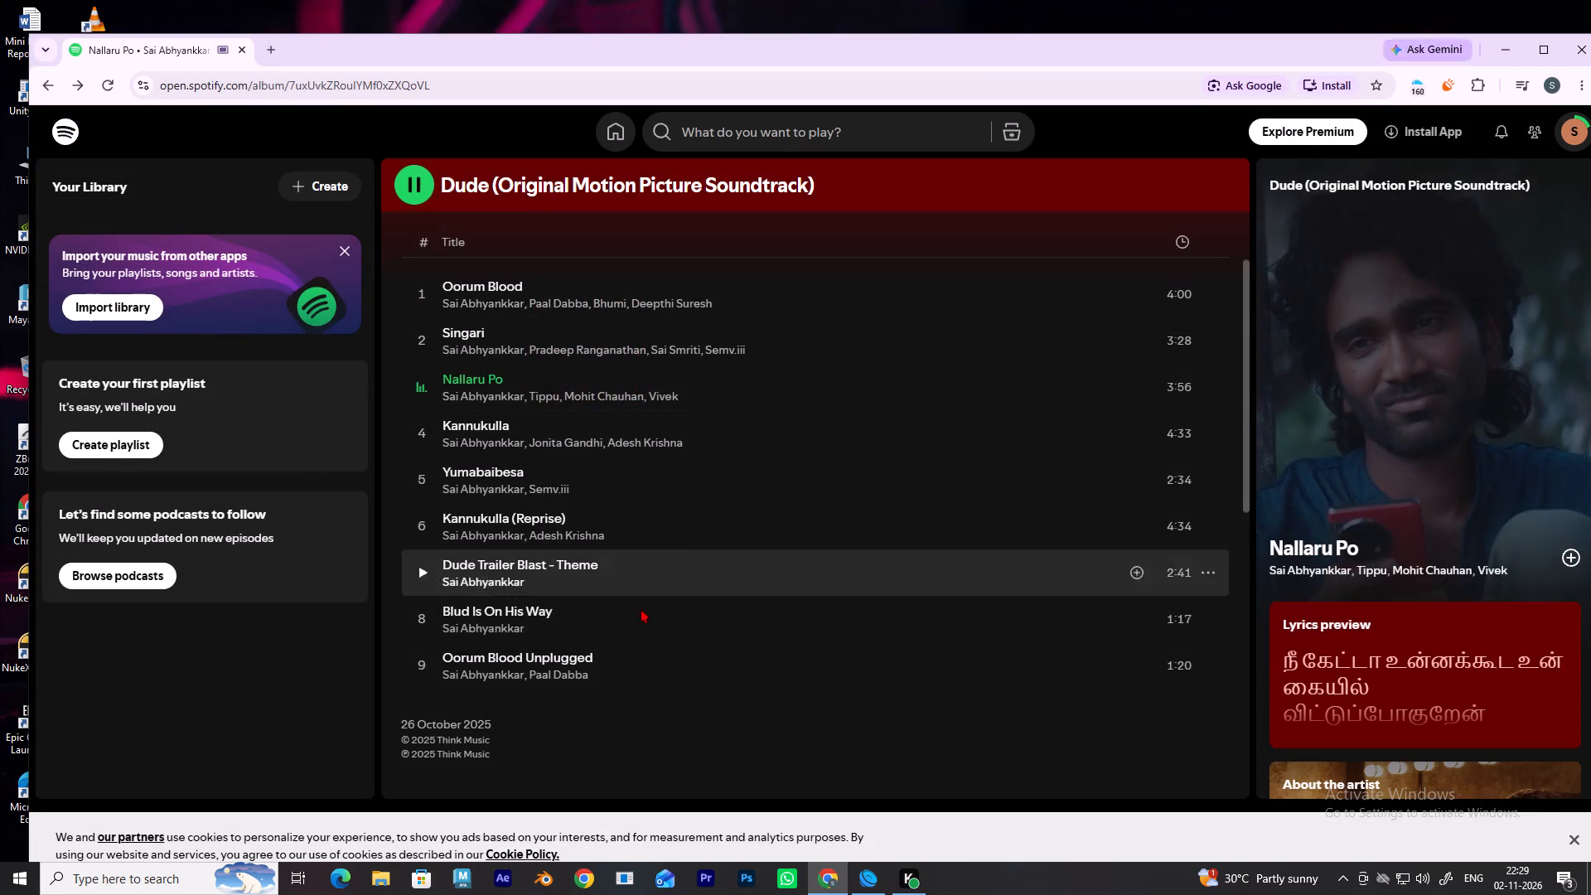